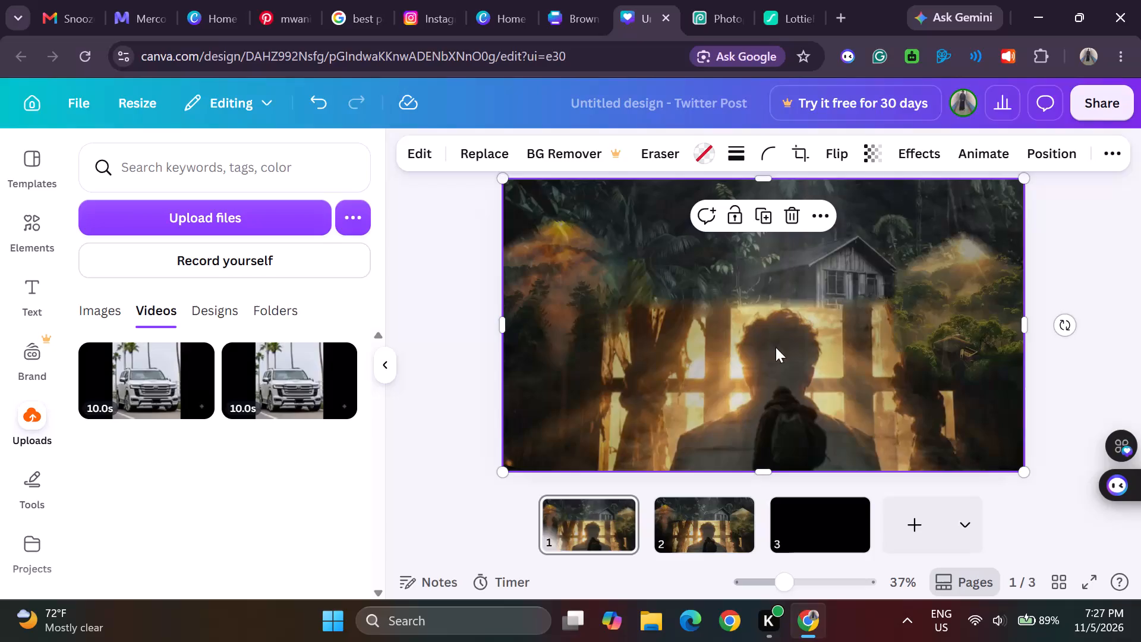
Add a default heading text box to page 1 of the Twitter post design.
scroll(727, 376, down, 2)
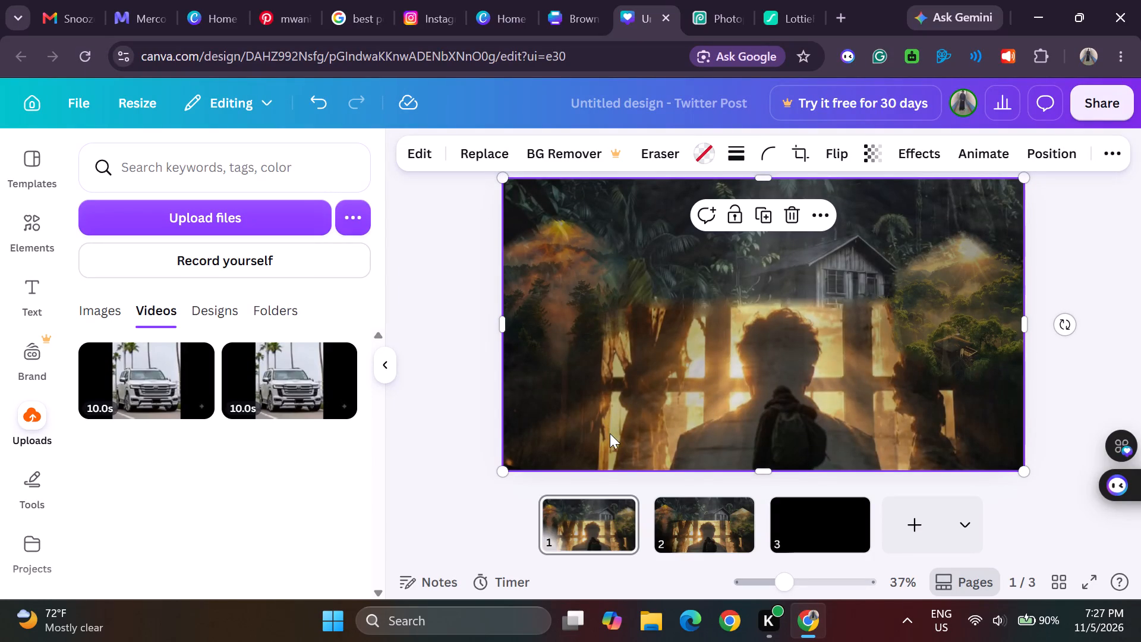
click(689, 529)
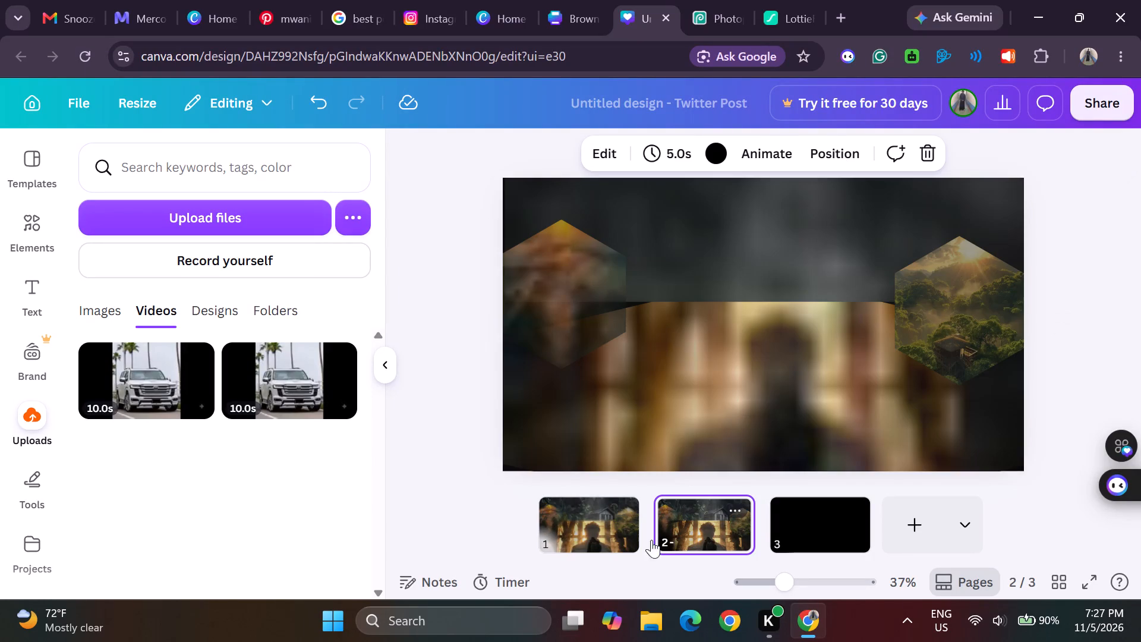
click(585, 518)
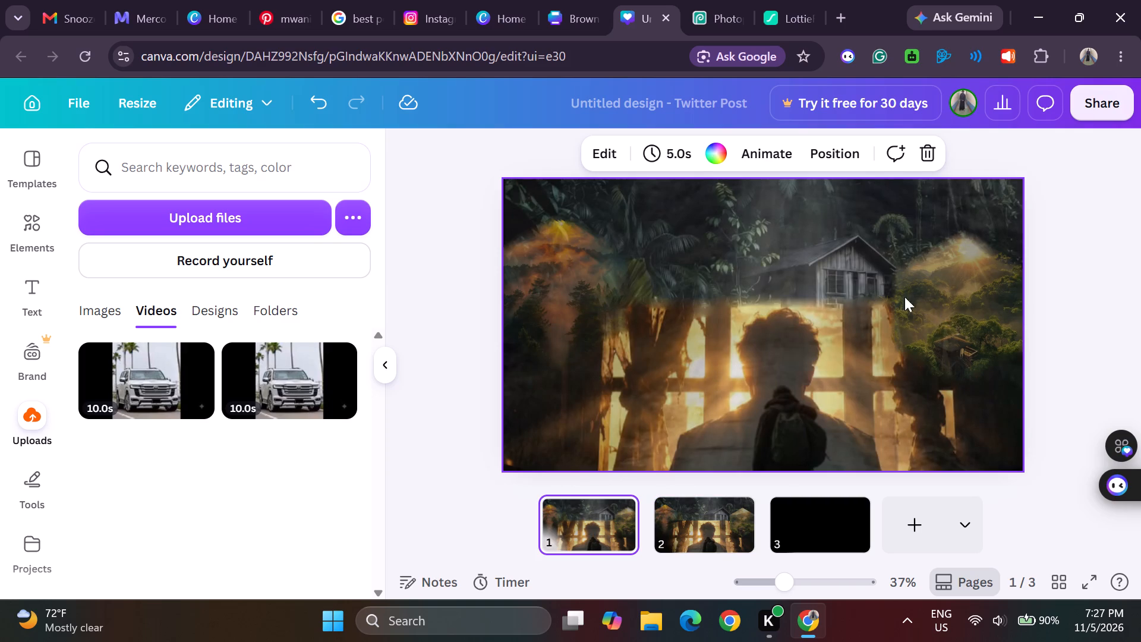
click(35, 285)
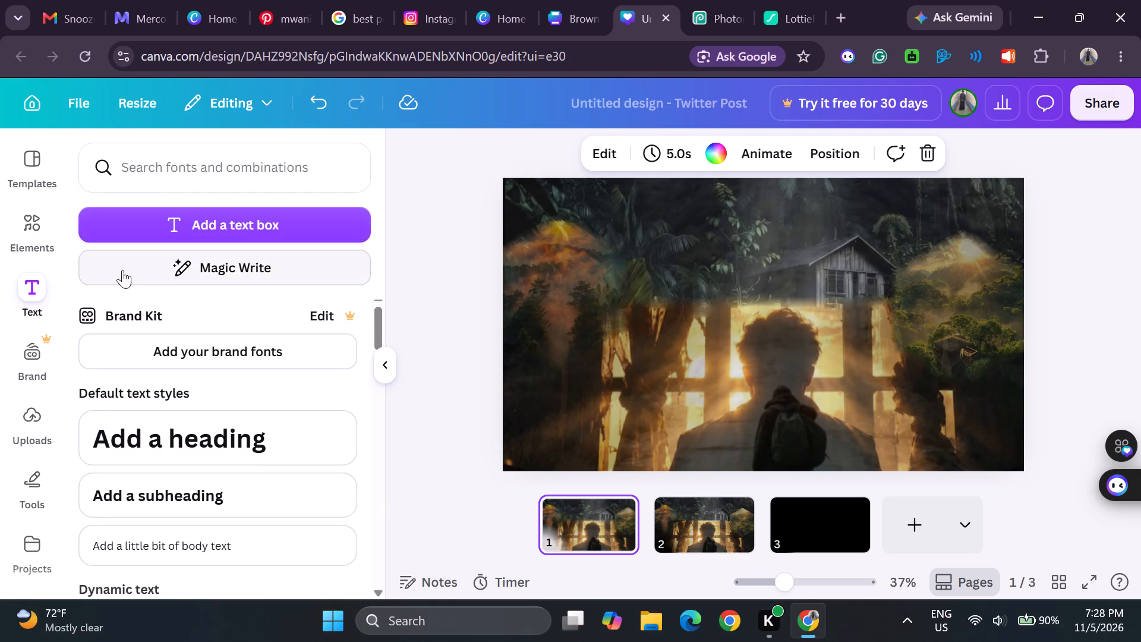
click(196, 433)
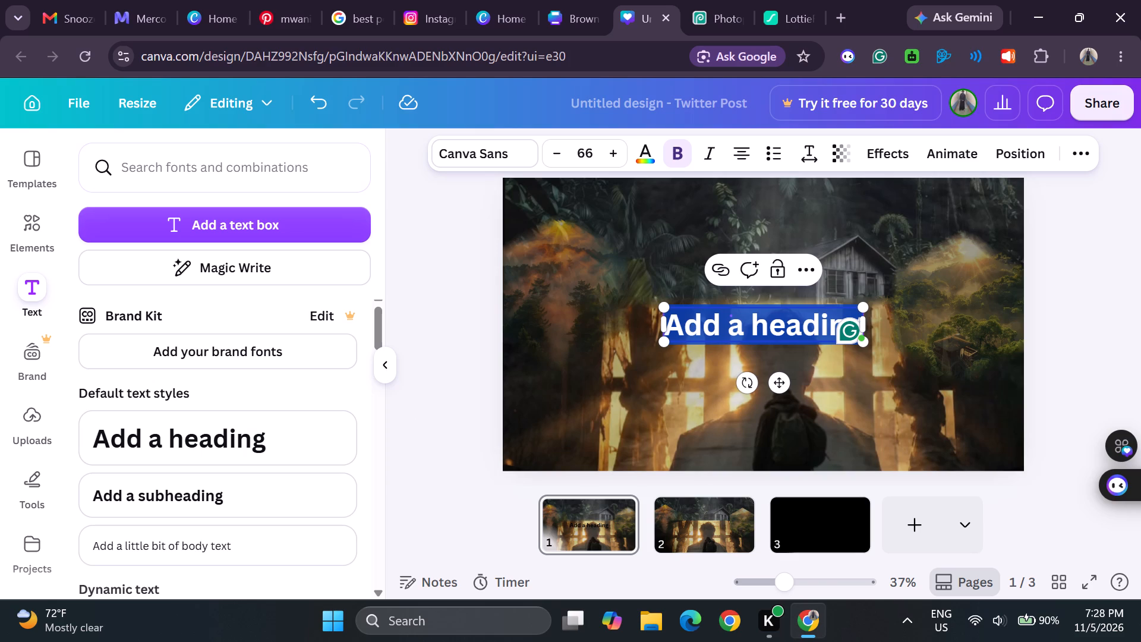
Move the heading up near the top edge of page 1 and centre it horizontally.
drag(743, 314, 742, 306)
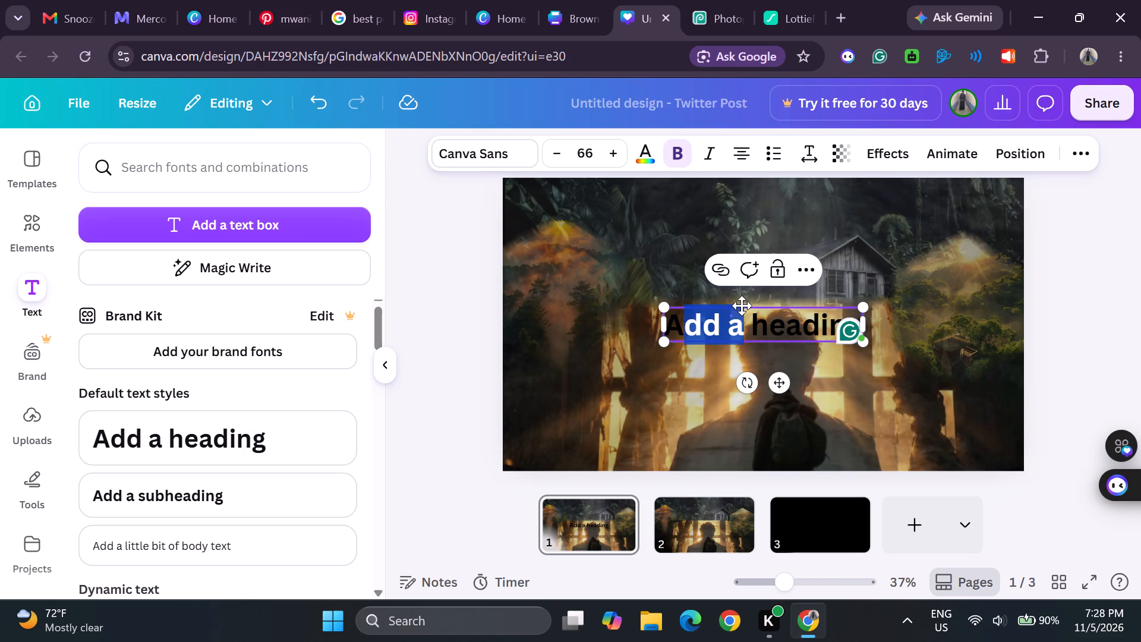
drag(742, 306, 742, 303)
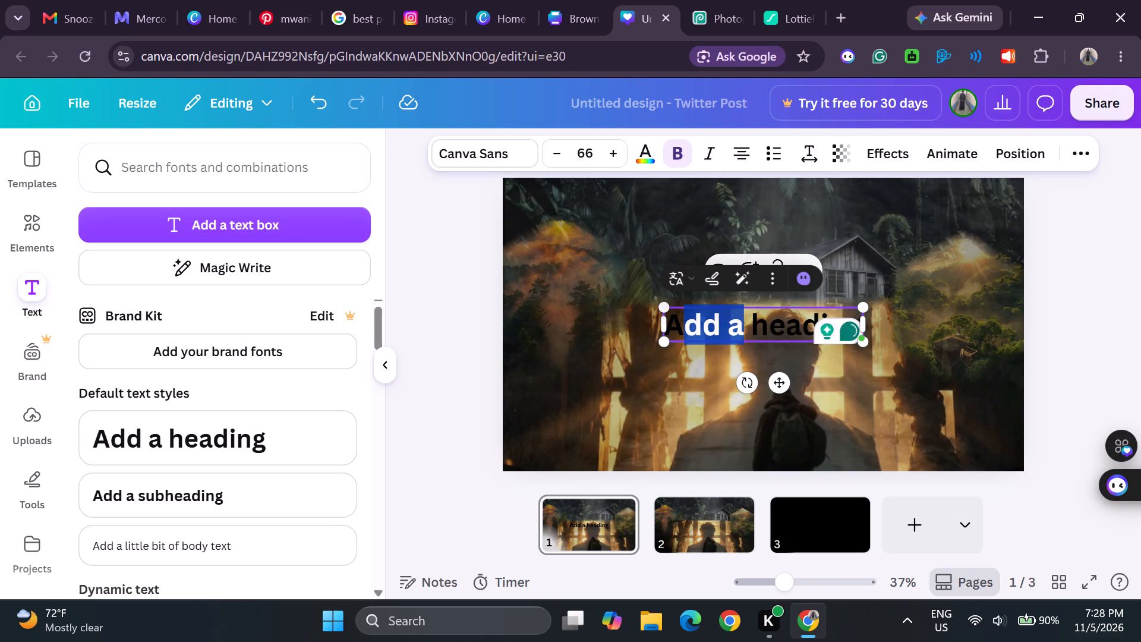
drag(767, 306, 765, 282)
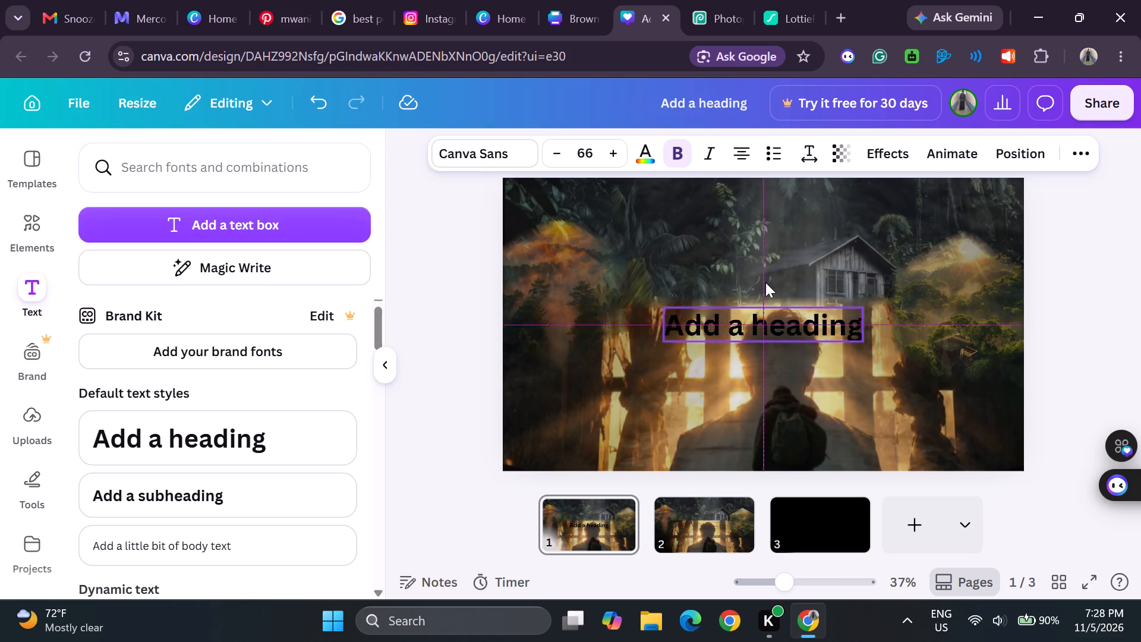
drag(765, 282, 761, 261)
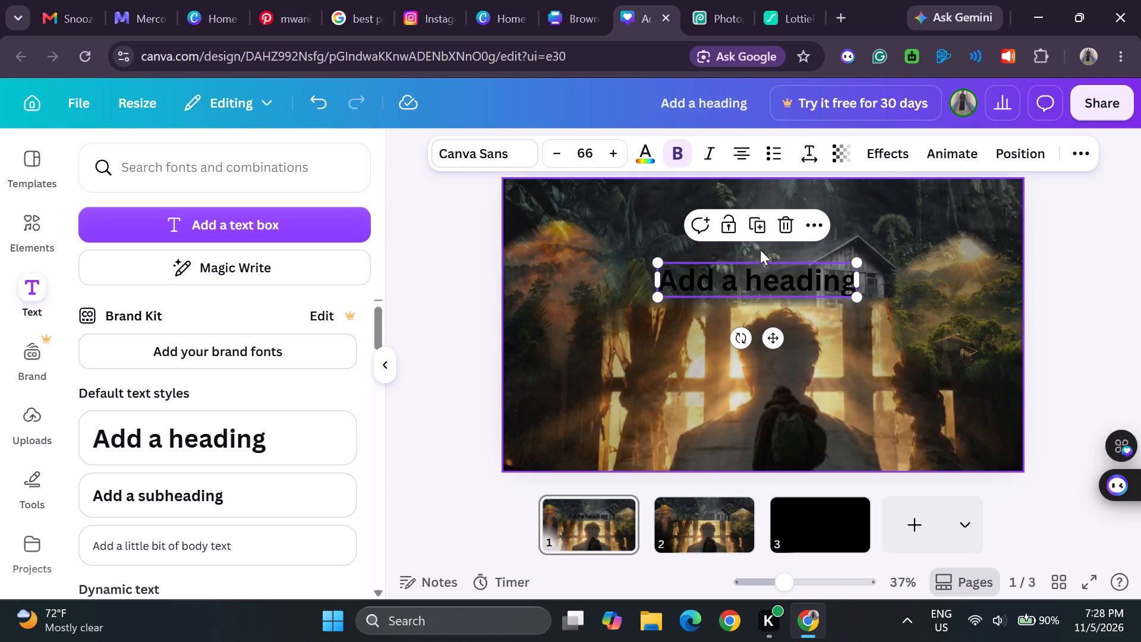
click(758, 271)
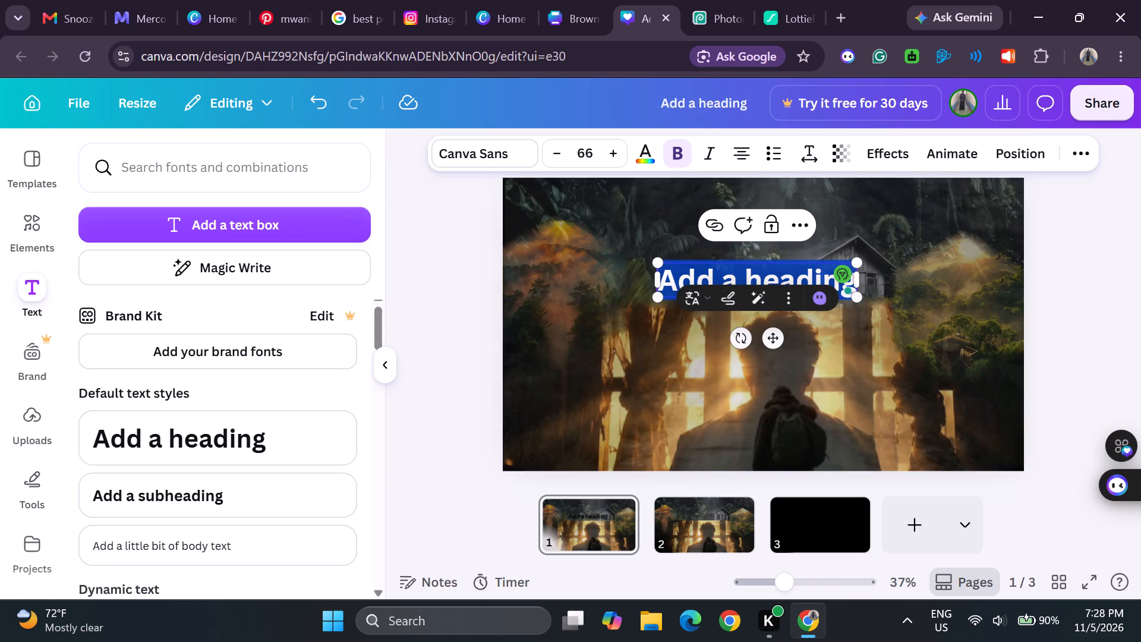
click(751, 260)
drag(751, 260, 751, 249)
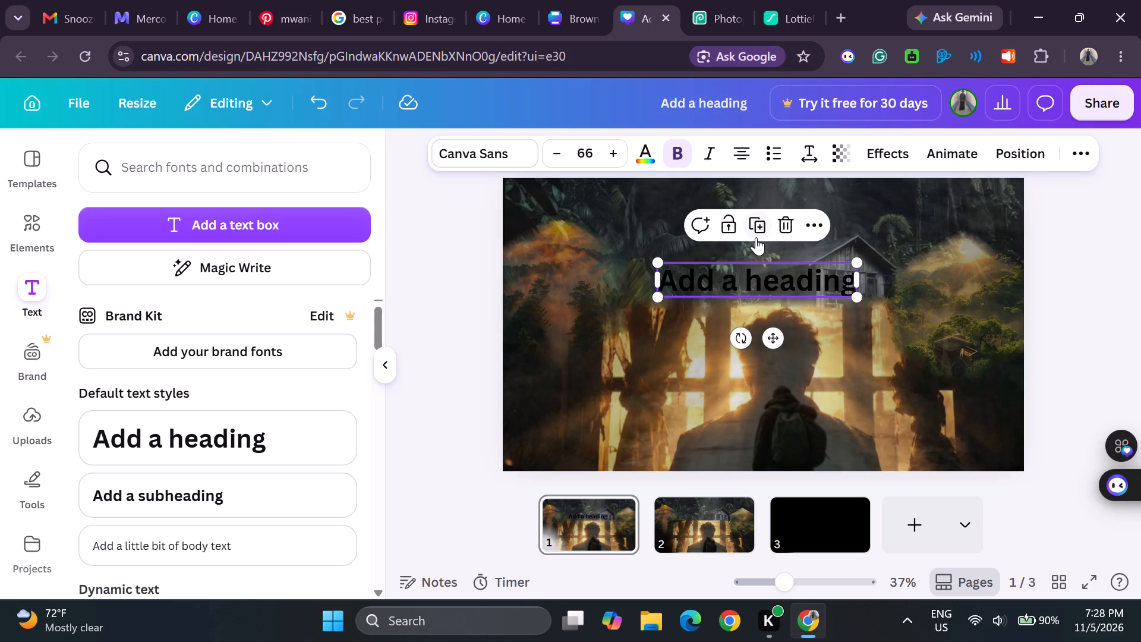
click(751, 271)
drag(750, 257, 749, 232)
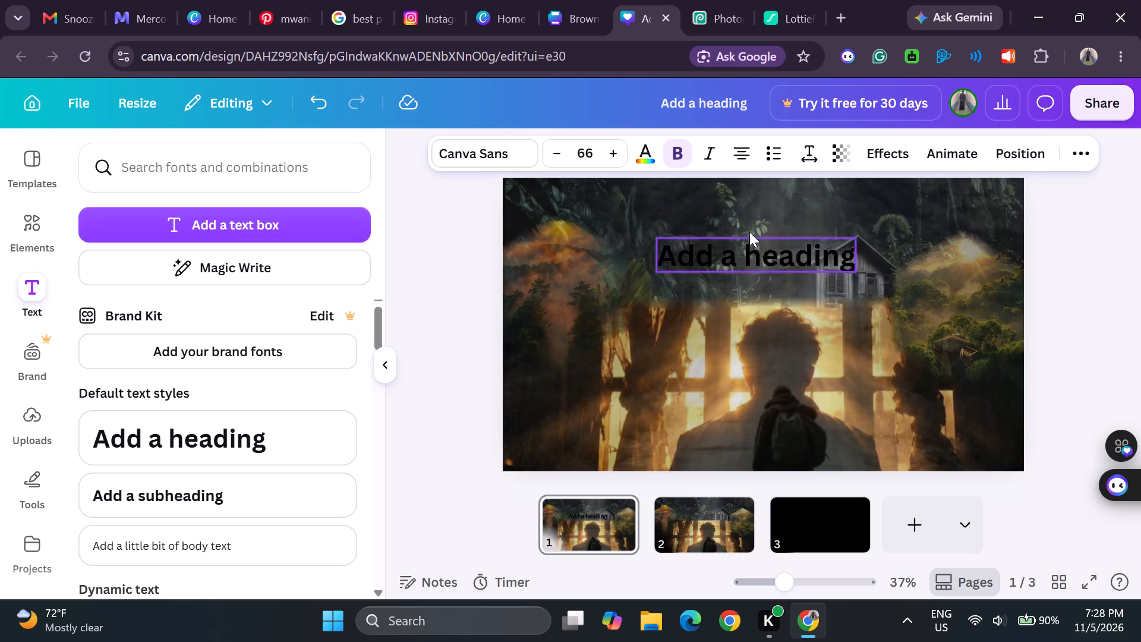
drag(749, 232, 742, 199)
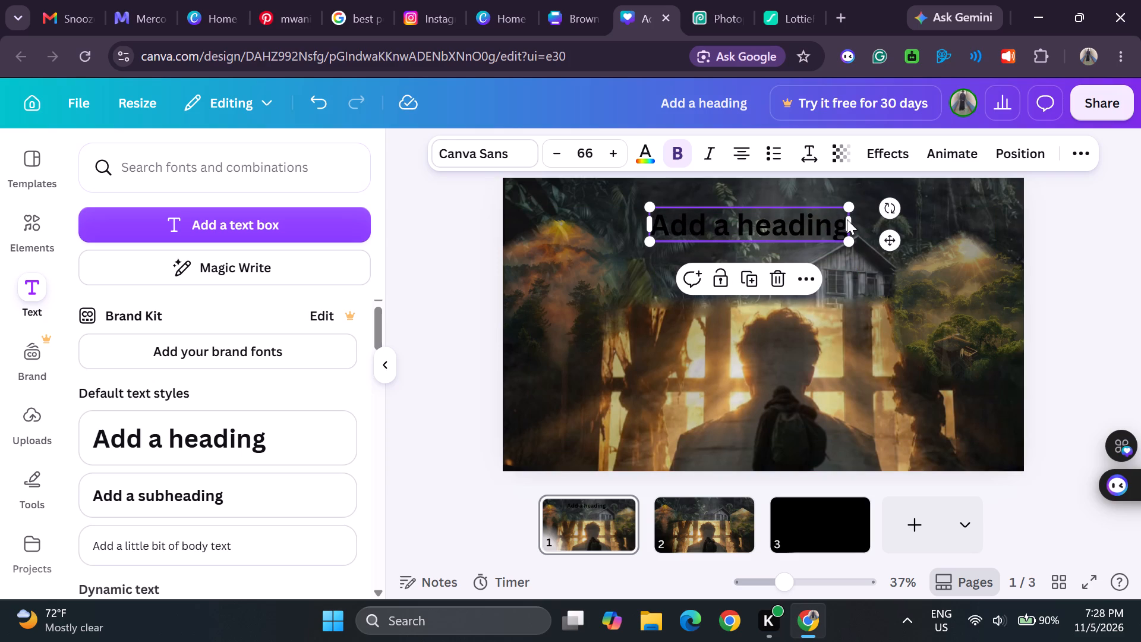
drag(847, 218, 863, 222)
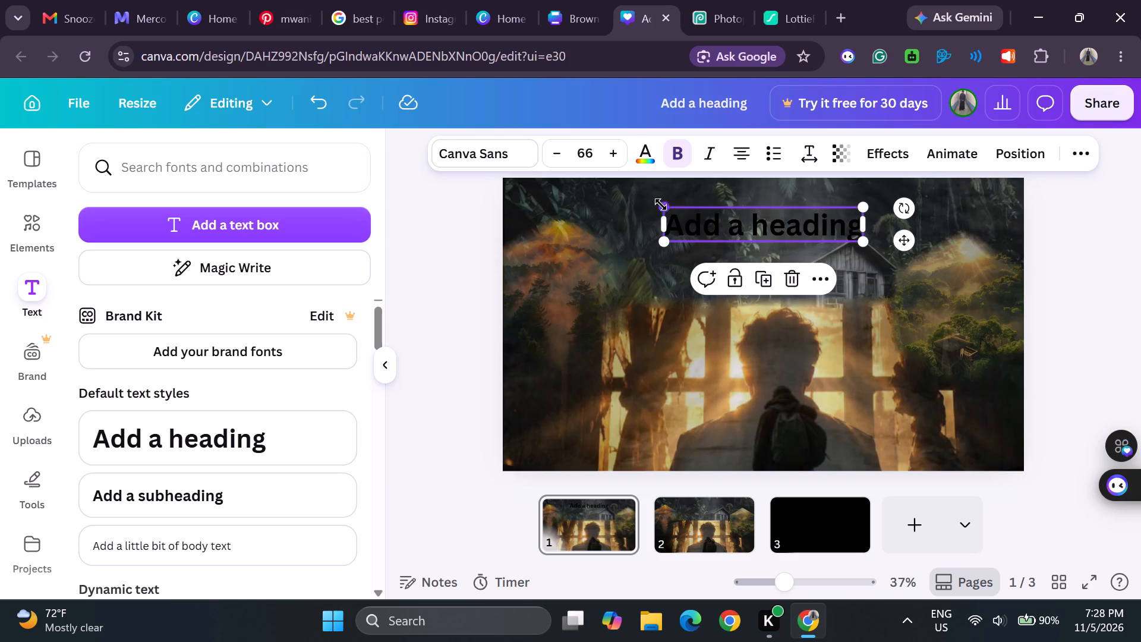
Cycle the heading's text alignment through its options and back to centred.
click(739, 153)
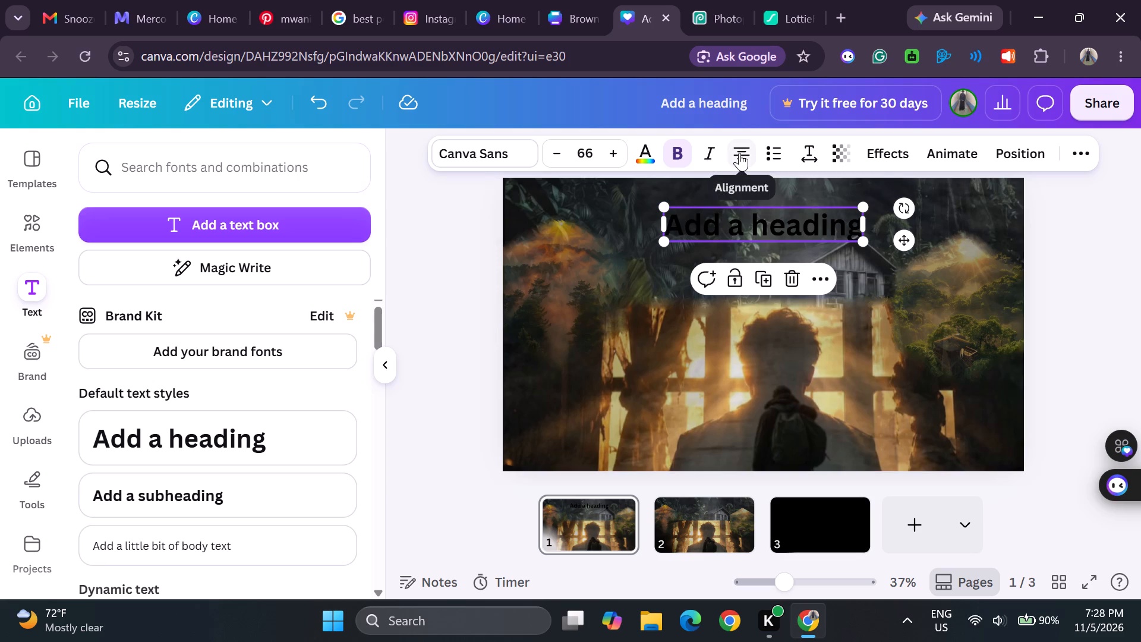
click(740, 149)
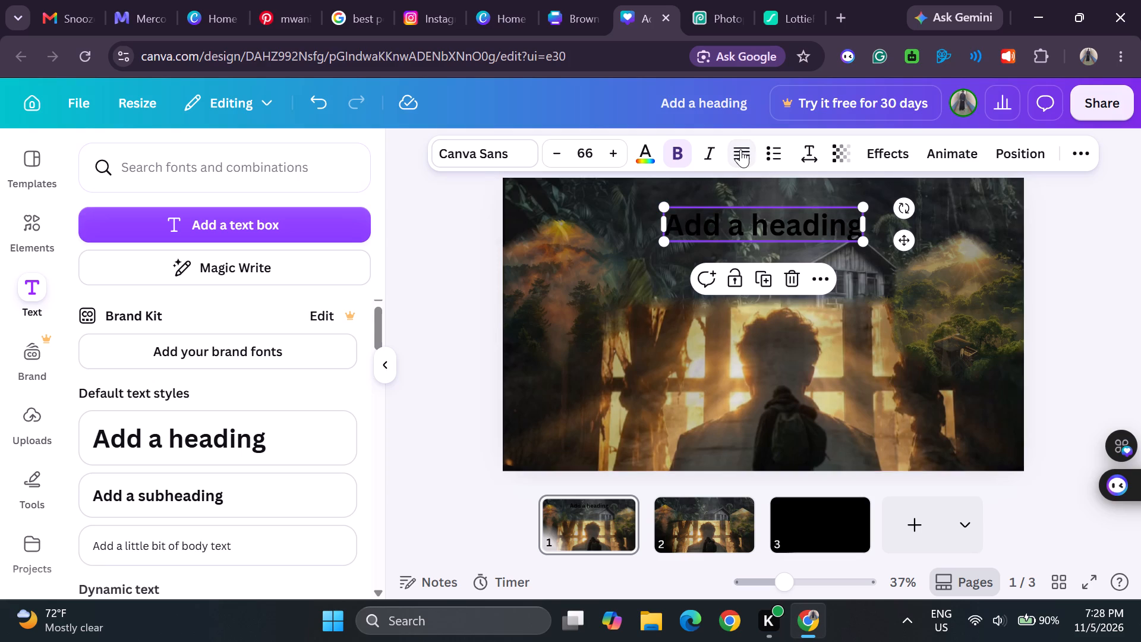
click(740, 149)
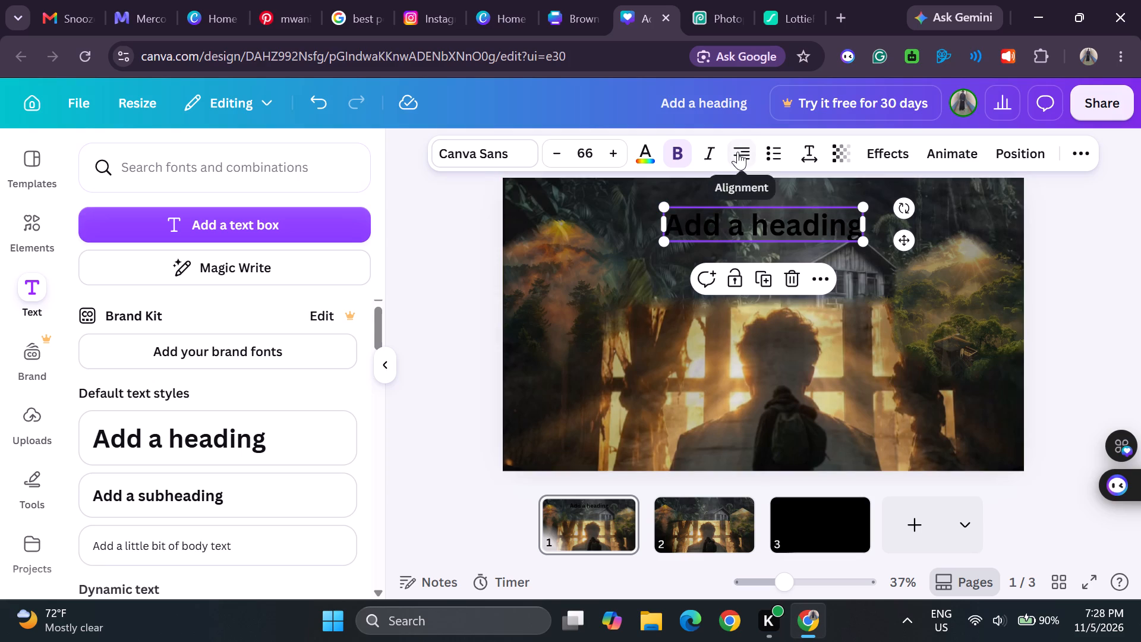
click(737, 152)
Edit the heading text, removing "Add a he" and entering "THE" in front of "ading".
double_click(743, 214)
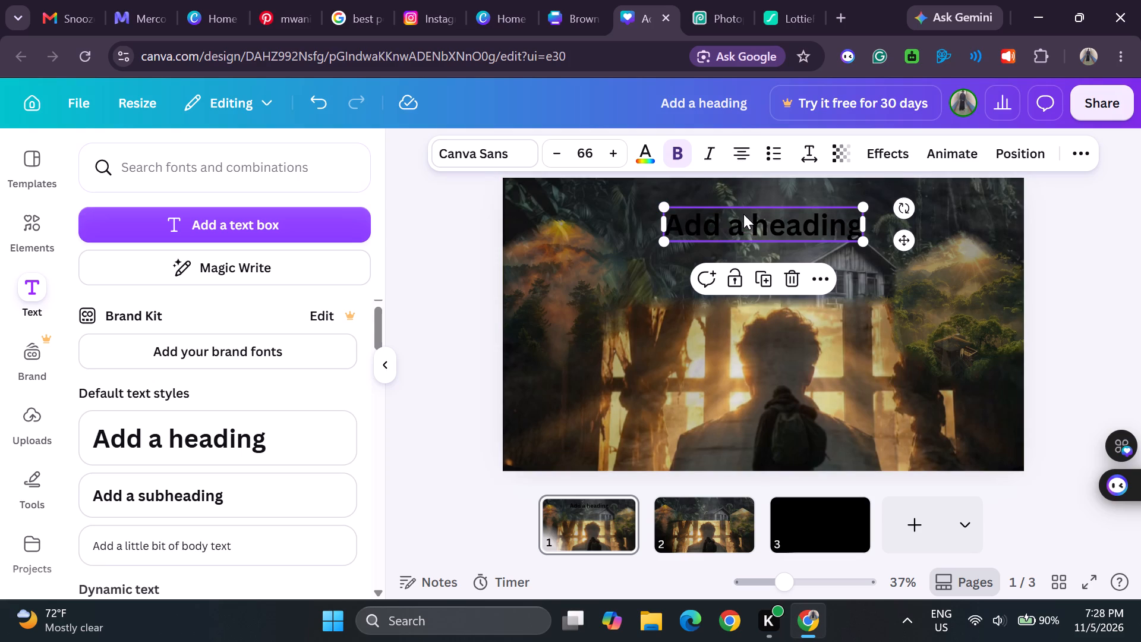
click(746, 221)
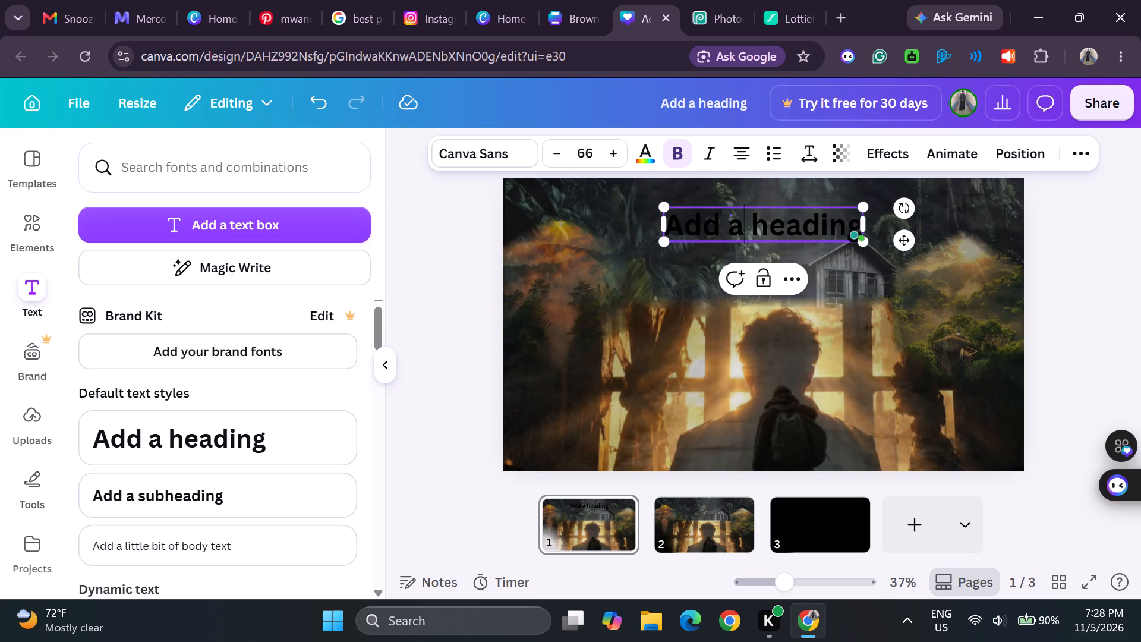
key(BackSpace)
key(BackSpace)
key(BackSpace)
key(BackSpace)
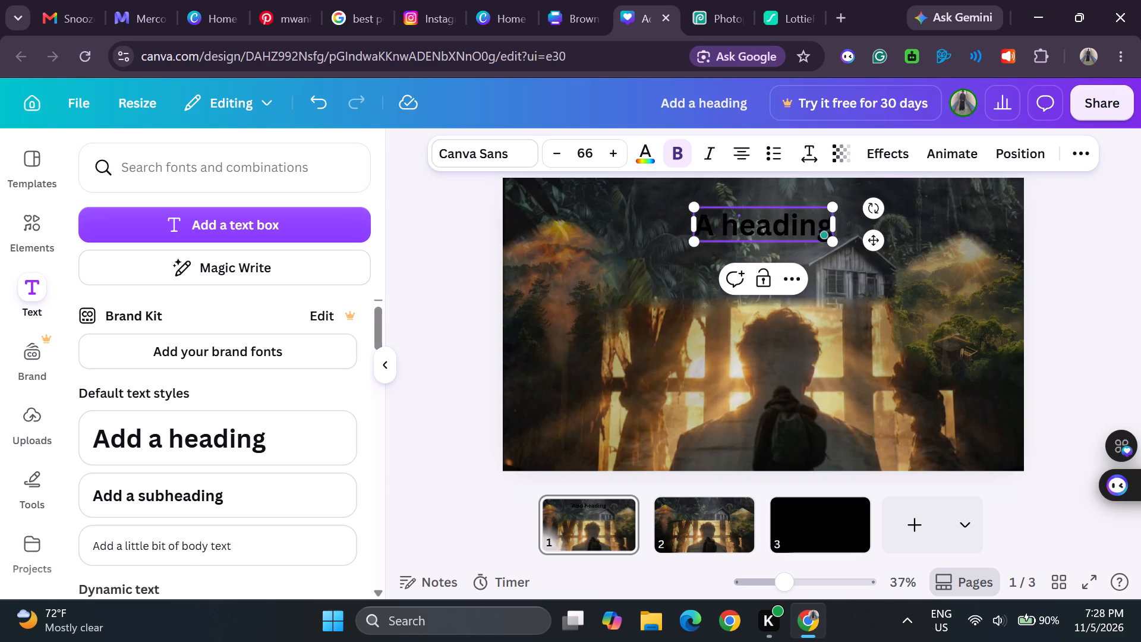
key(BackSpace)
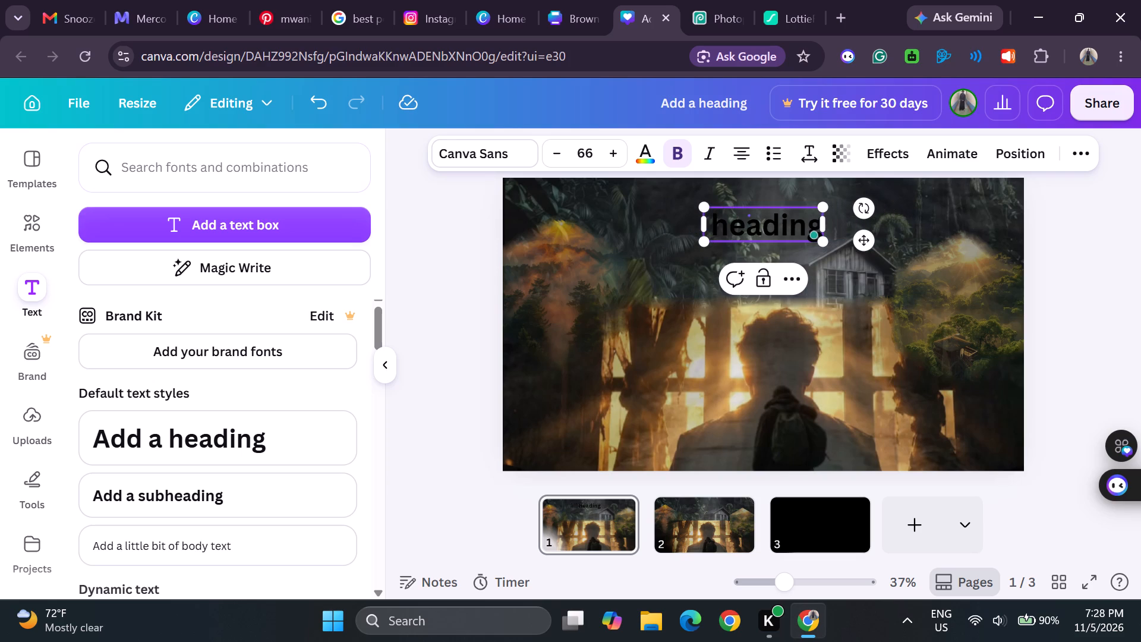
click(746, 221)
text(TH)
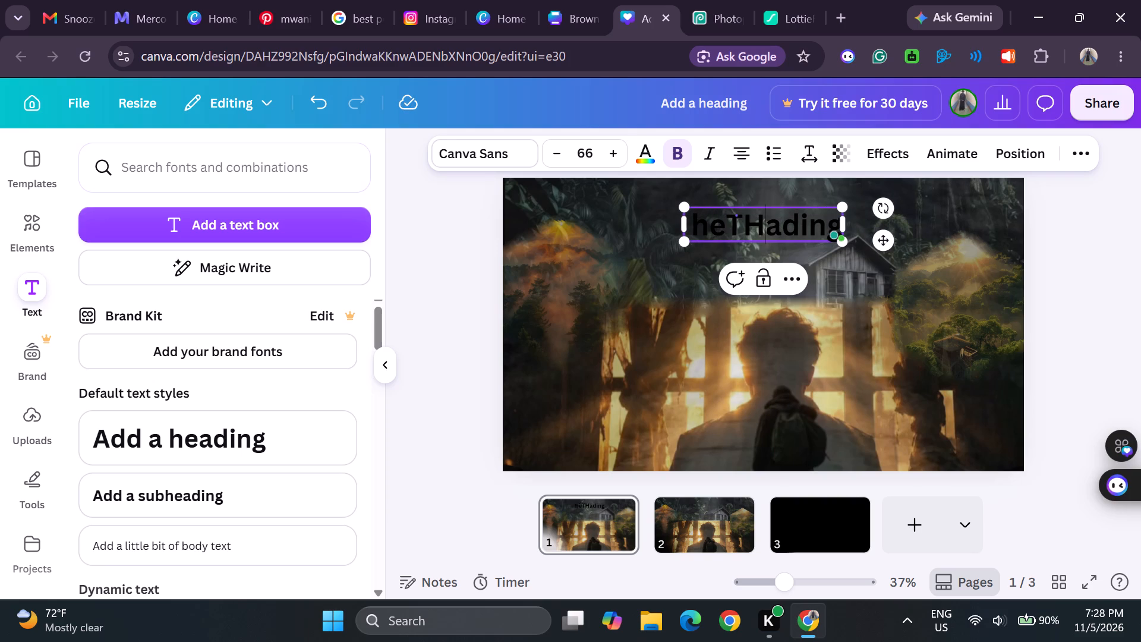
key(e)
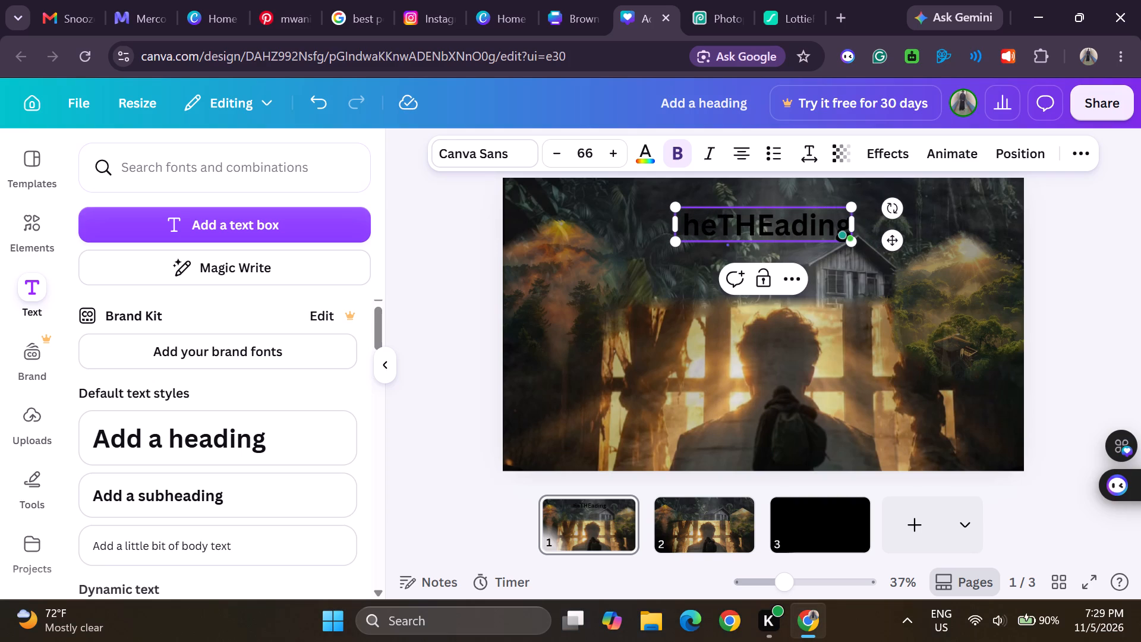
click(714, 226)
key(BackSpace)
key(BackSpace)
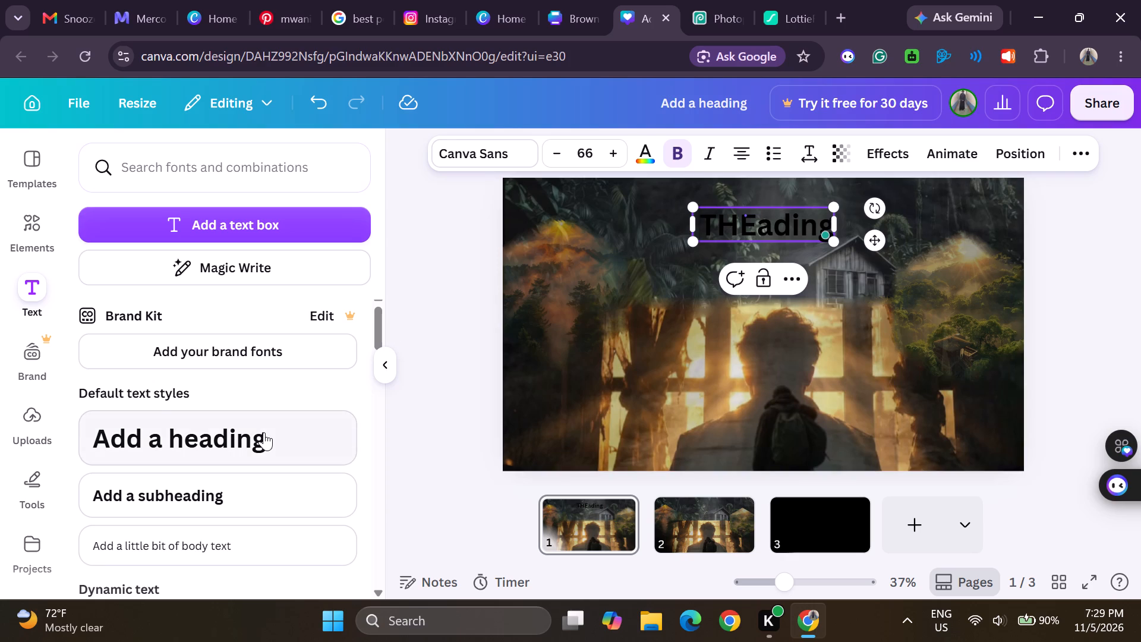
Add the pink neon "GLOW" font combination to page 1.
scroll(264, 432, down, 2)
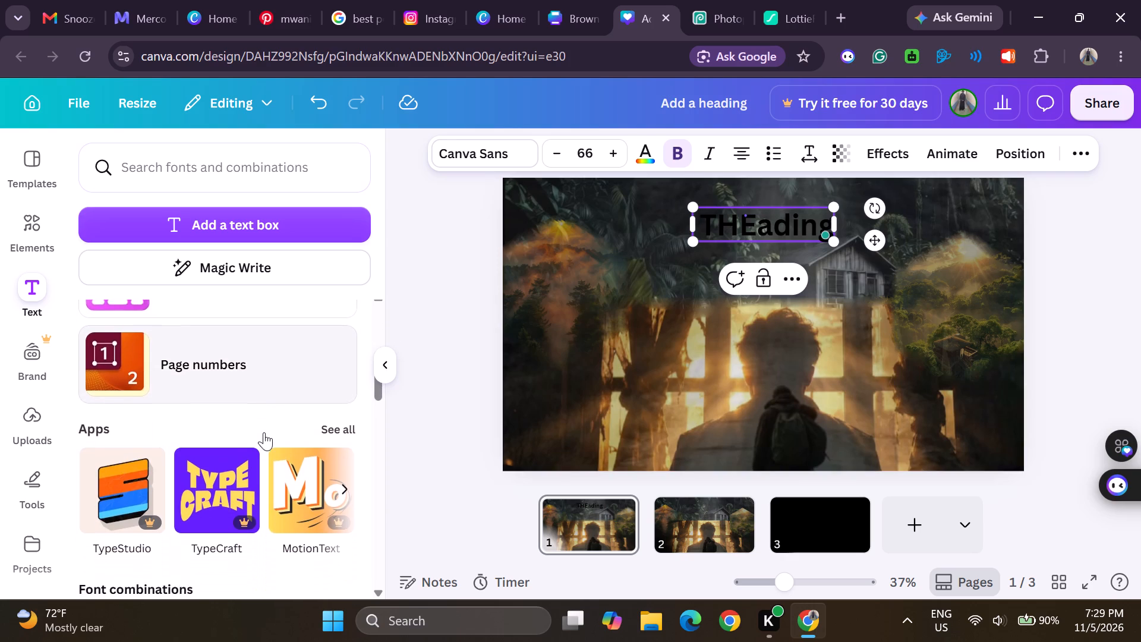
scroll(264, 432, down, 3)
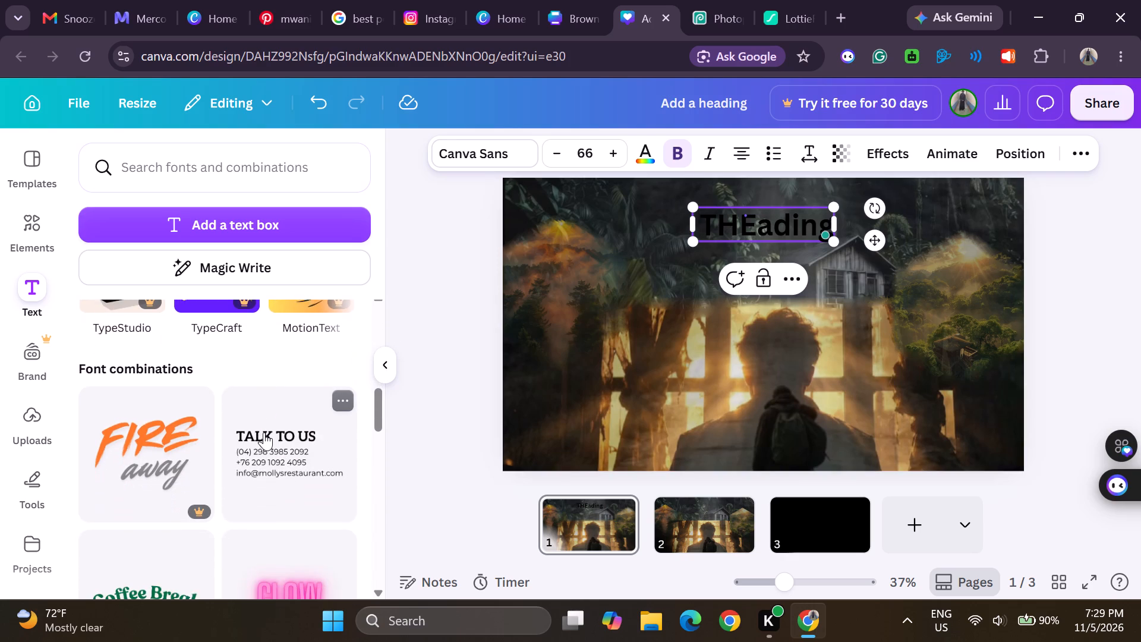
scroll(264, 432, down, 3)
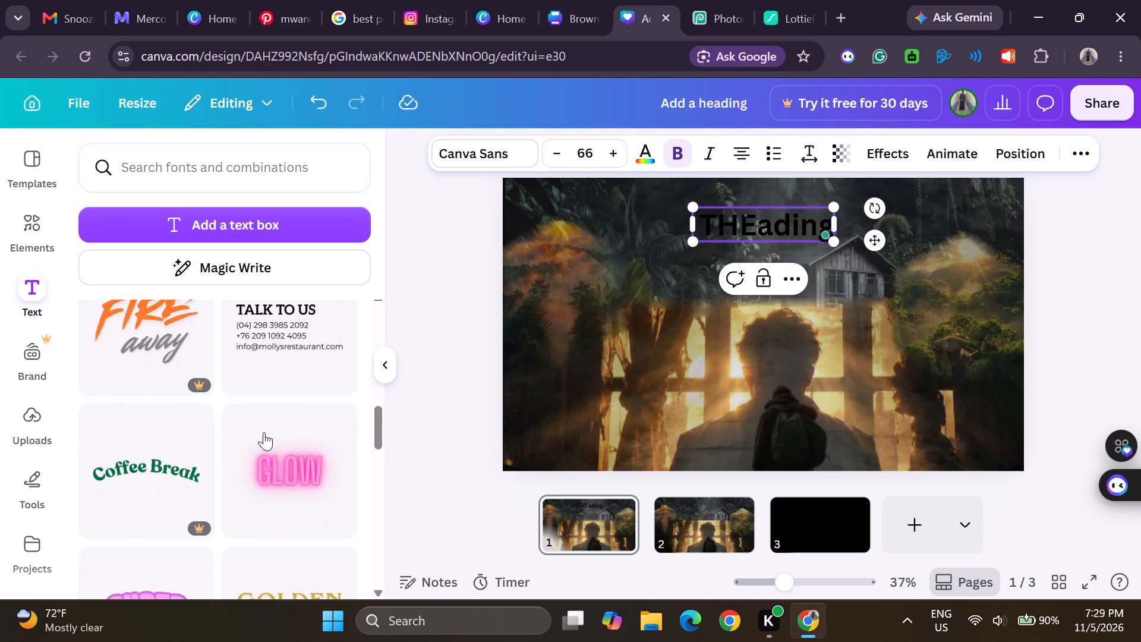
scroll(264, 432, down, 2)
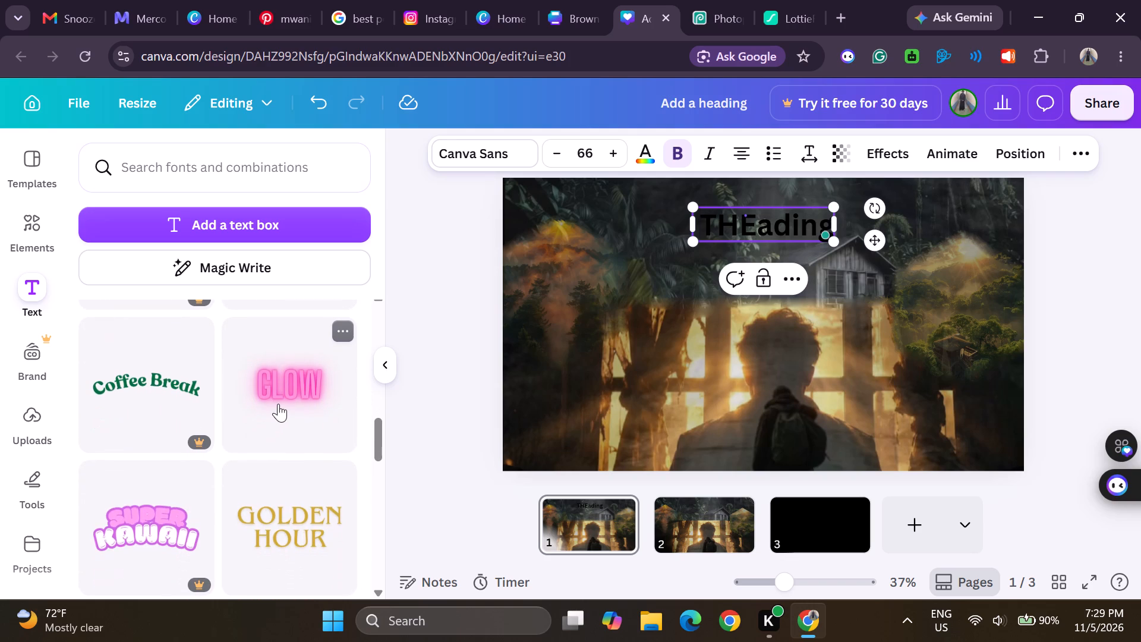
click(278, 404)
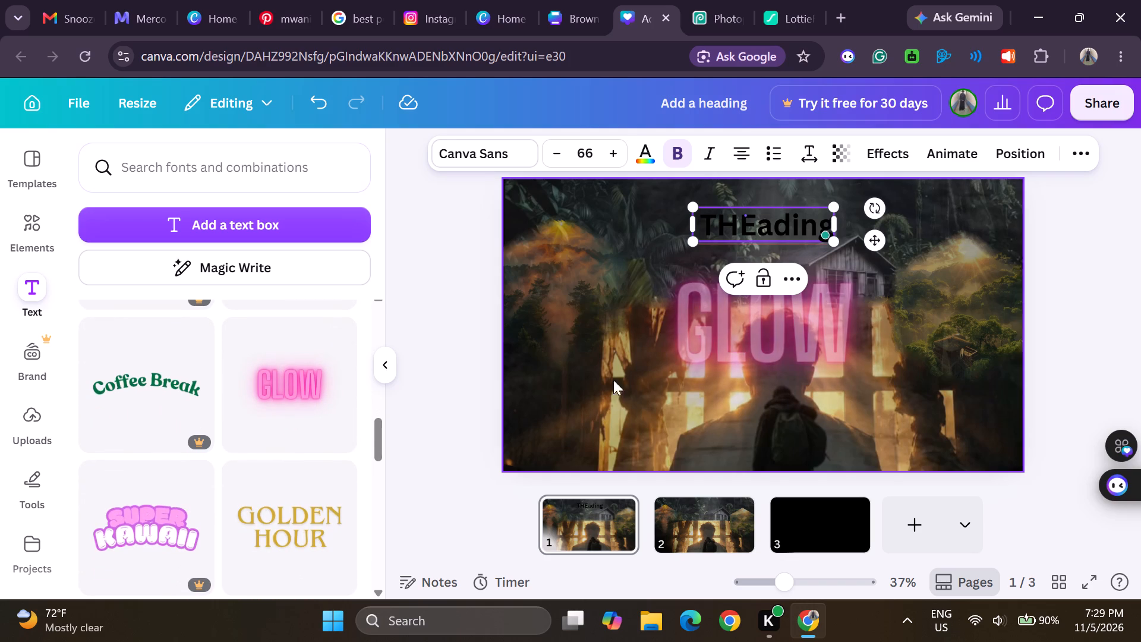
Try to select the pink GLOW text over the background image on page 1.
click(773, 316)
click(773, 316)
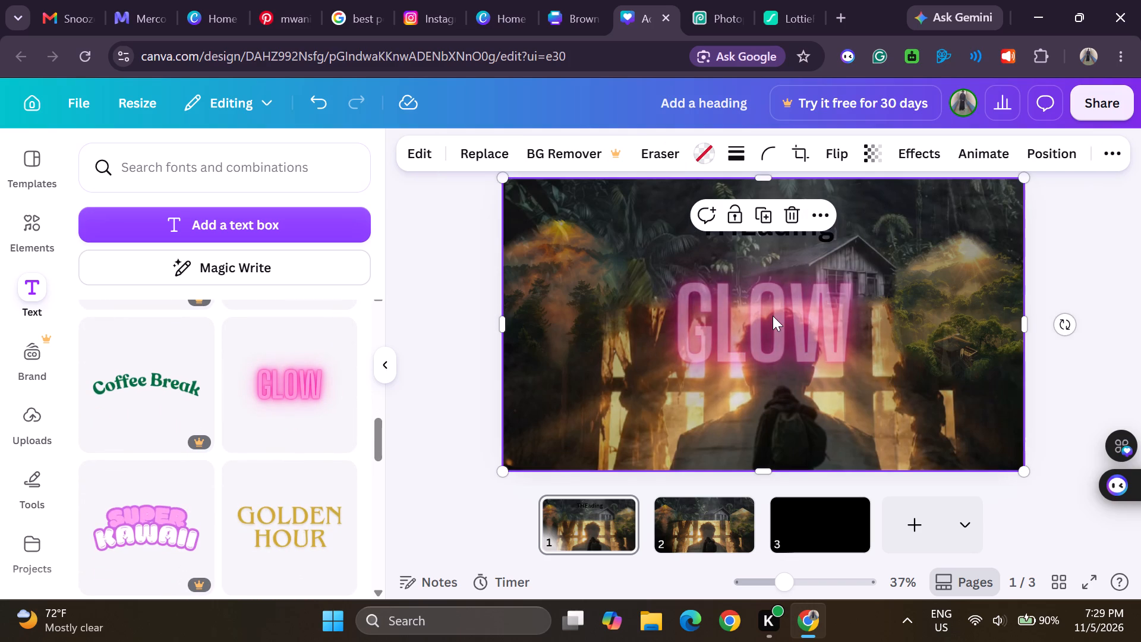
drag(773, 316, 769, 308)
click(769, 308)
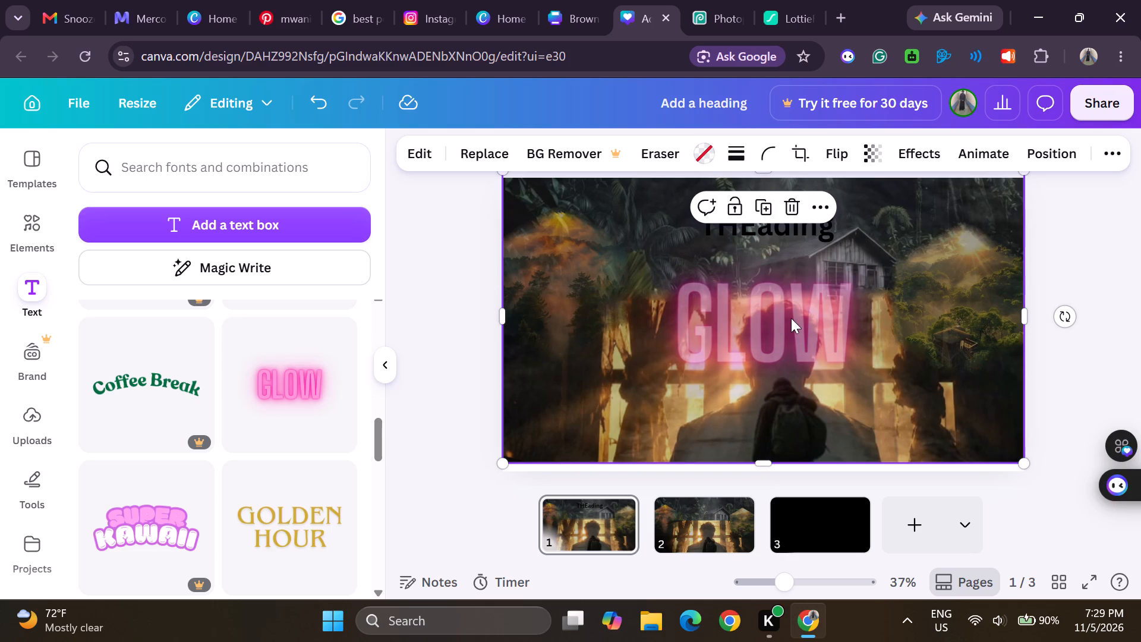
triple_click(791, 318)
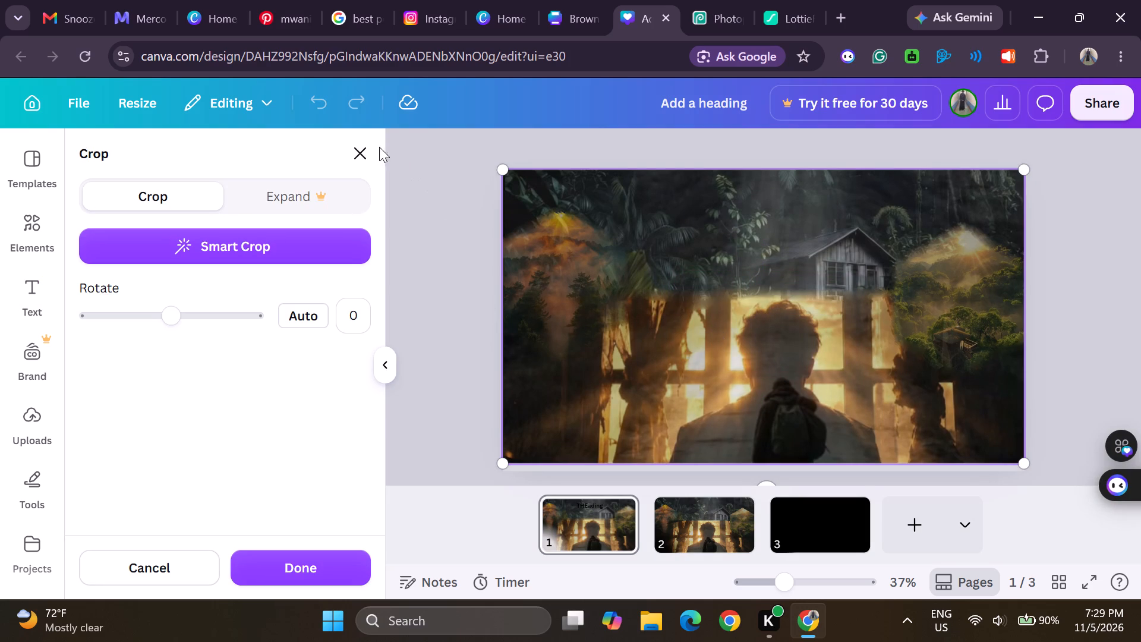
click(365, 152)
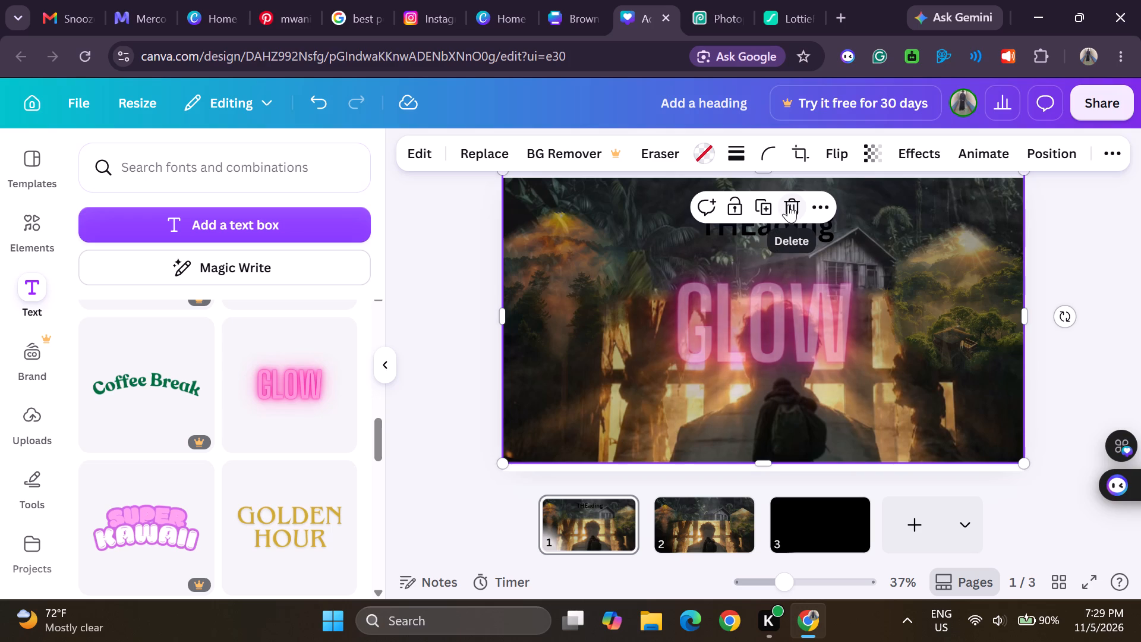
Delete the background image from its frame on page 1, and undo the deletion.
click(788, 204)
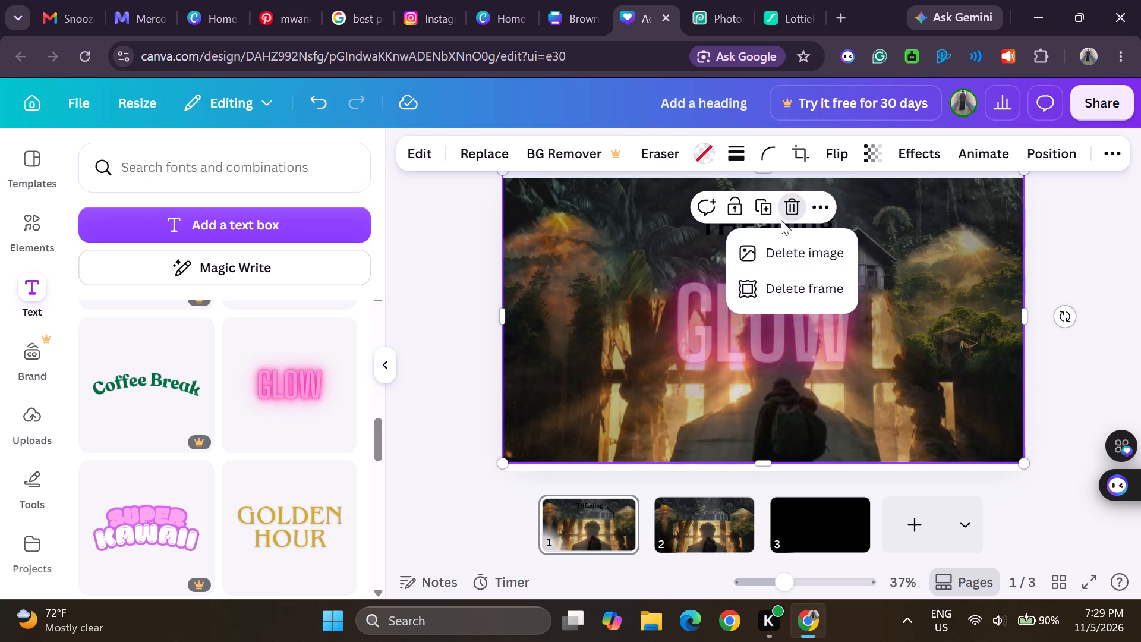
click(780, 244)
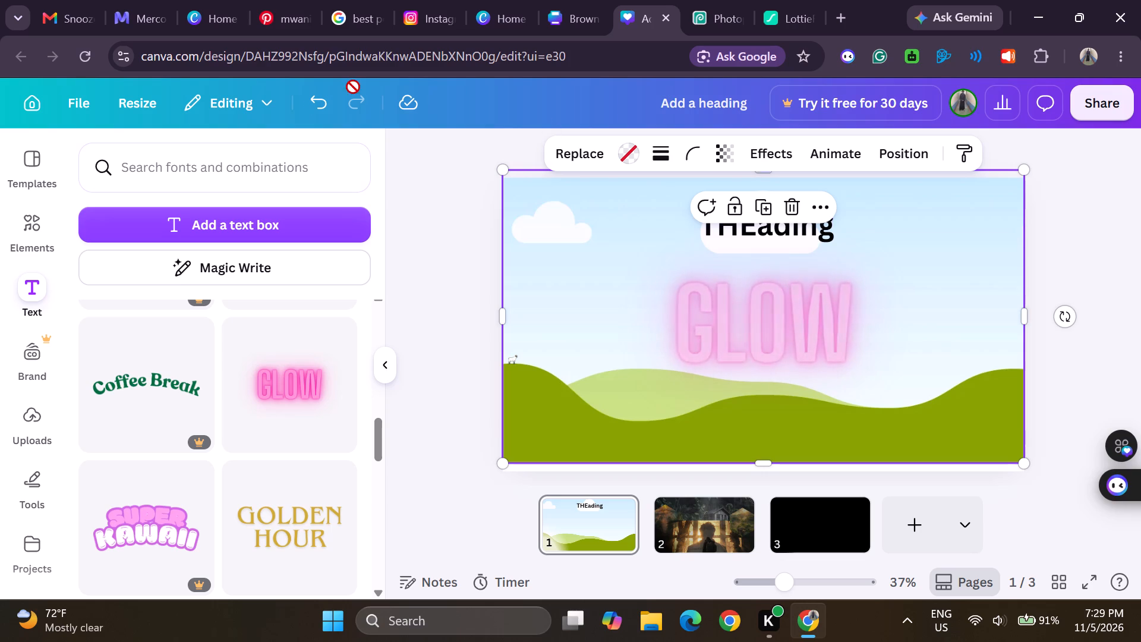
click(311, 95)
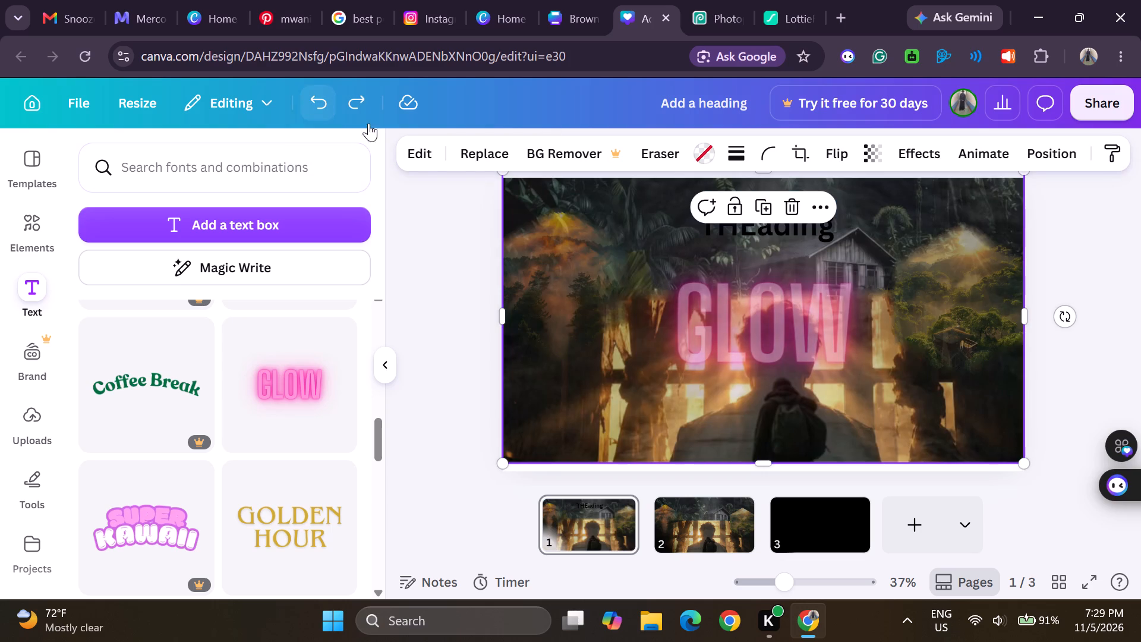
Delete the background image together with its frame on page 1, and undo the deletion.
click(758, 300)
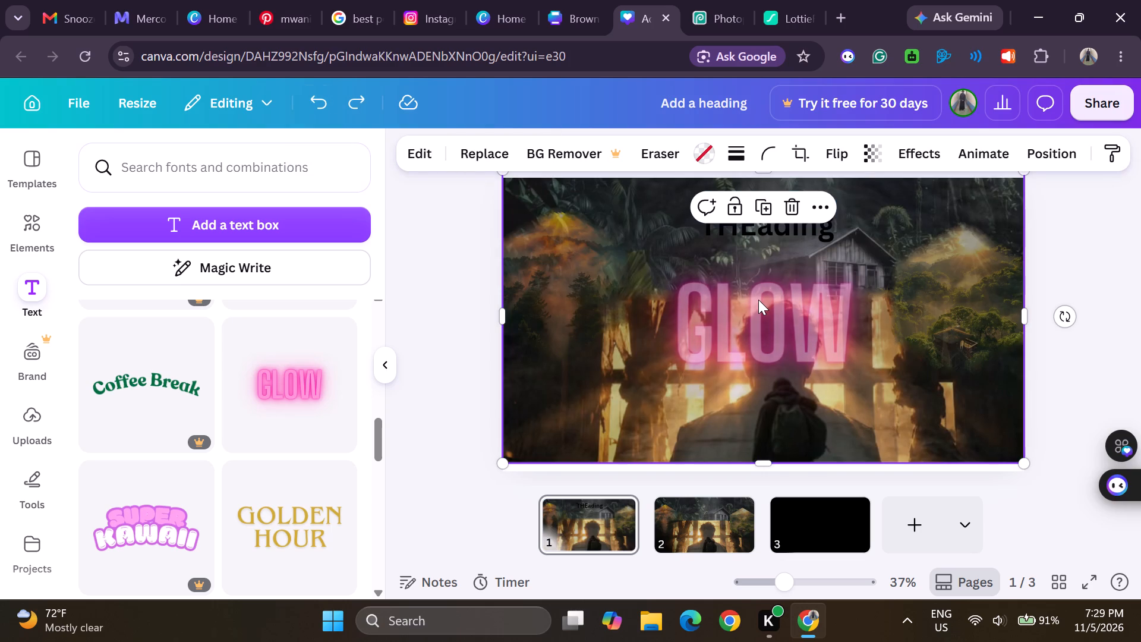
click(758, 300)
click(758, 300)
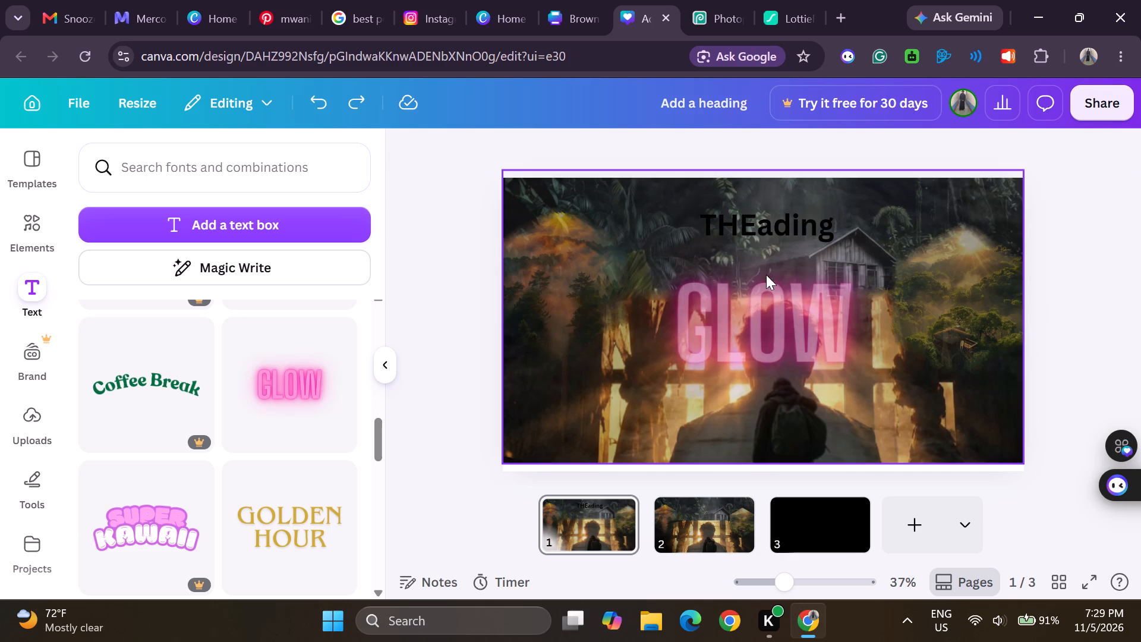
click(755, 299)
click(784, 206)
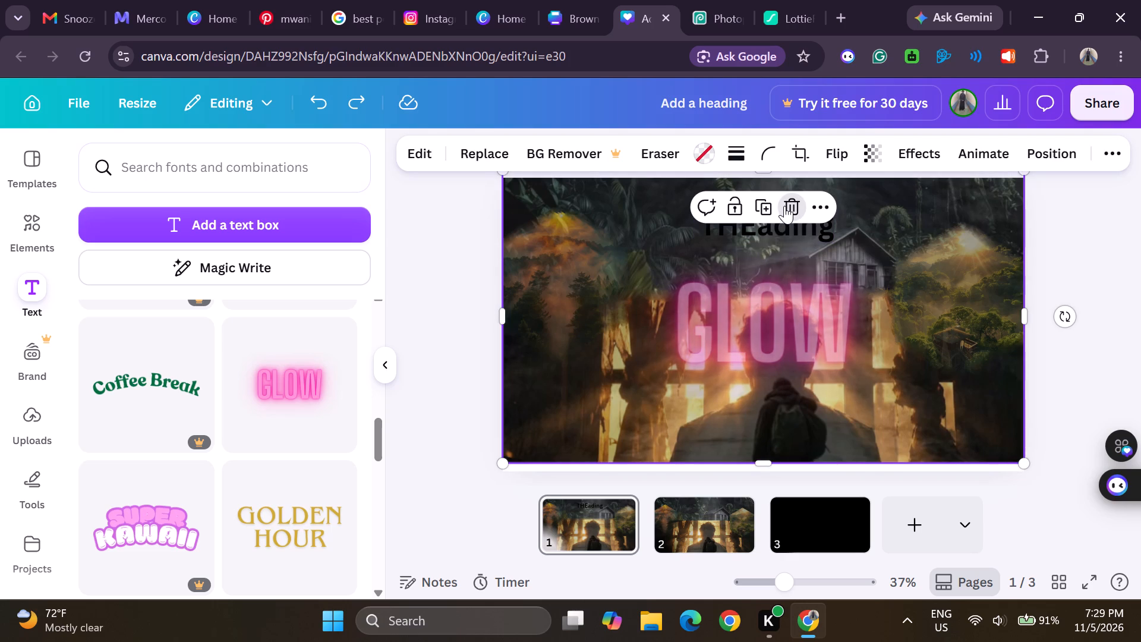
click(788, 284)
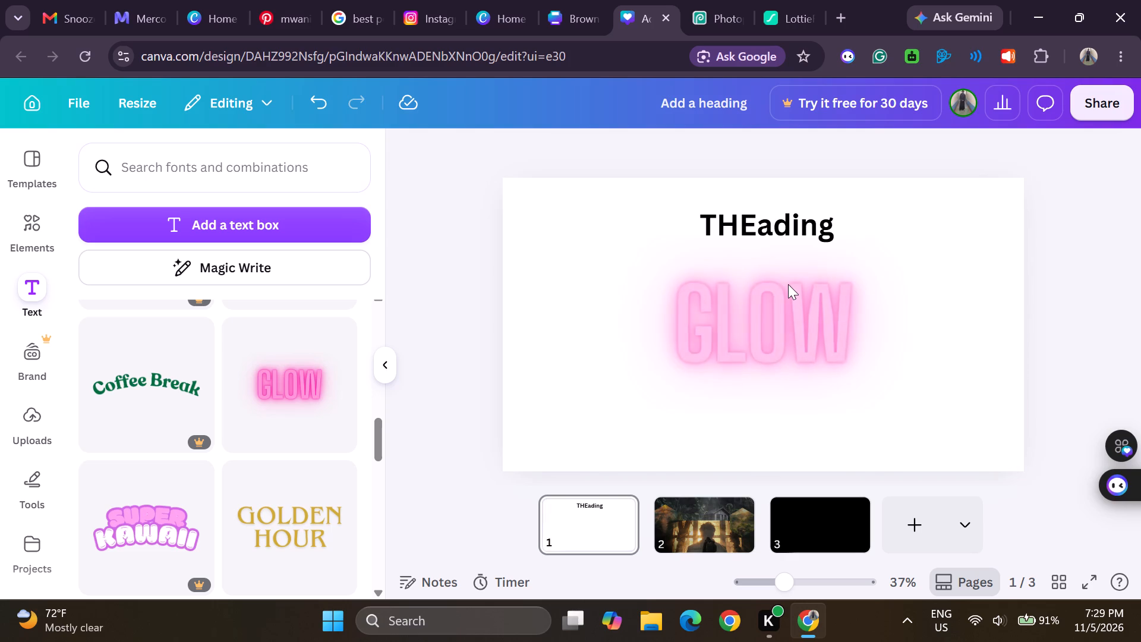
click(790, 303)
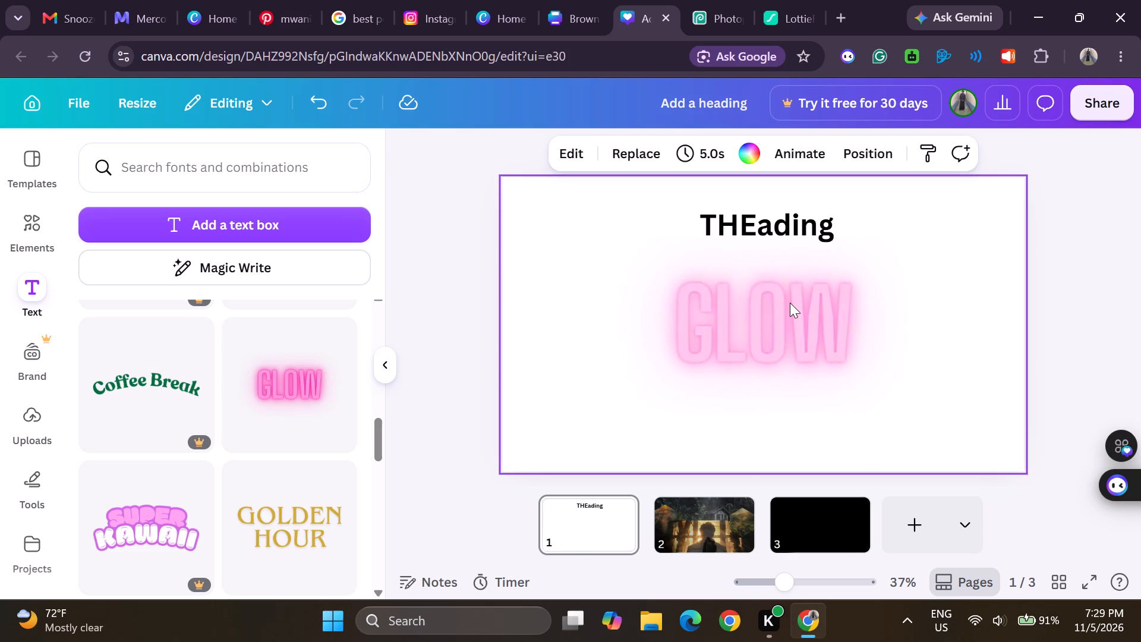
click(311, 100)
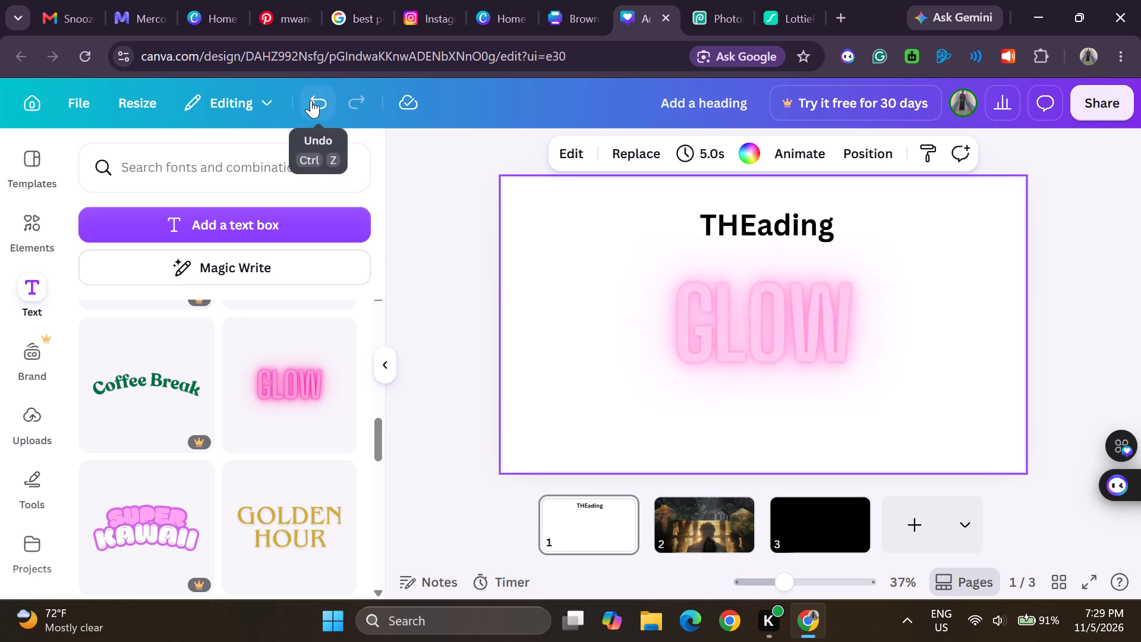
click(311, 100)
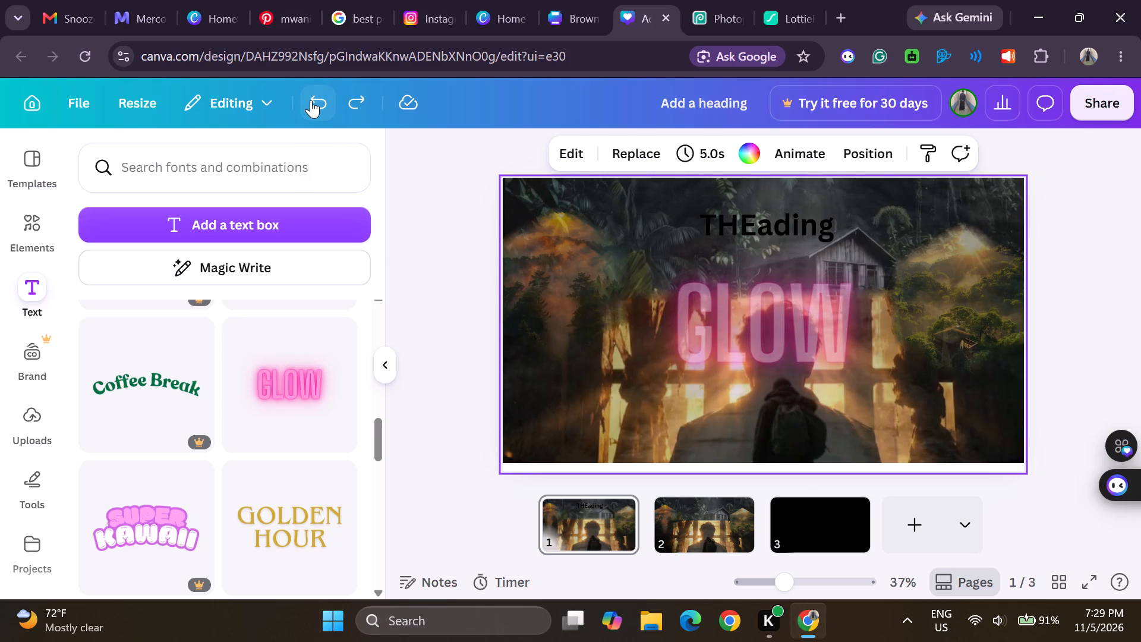
Undo the background shift, the heading text edits and the GLOW text so the heading reads "Add a heading".
click(311, 100)
click(311, 100)
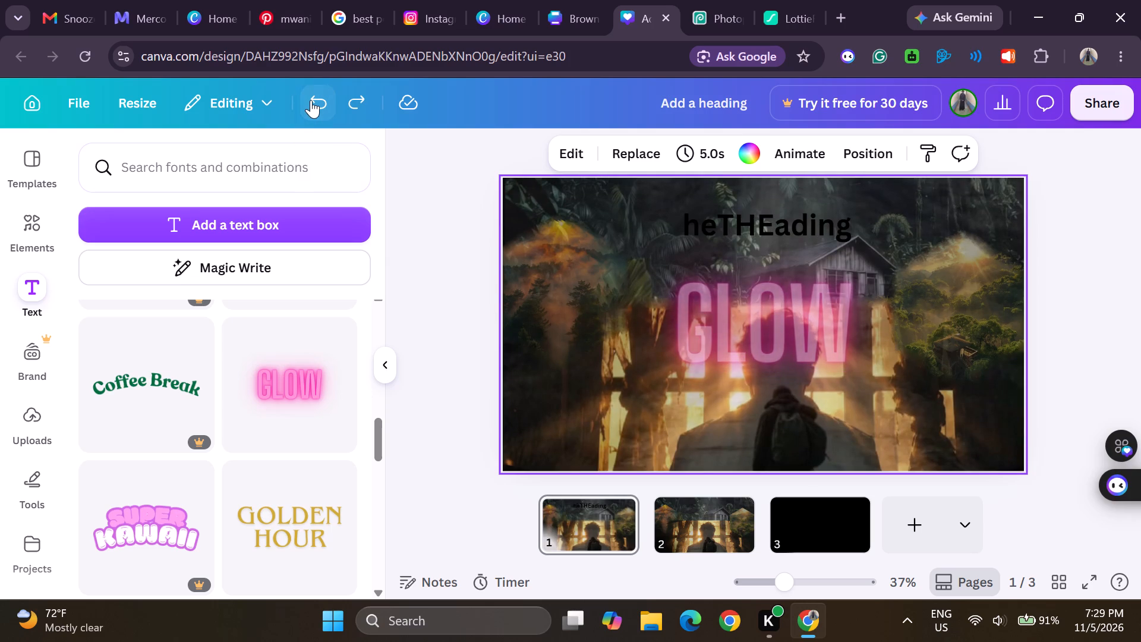
click(311, 100)
click(311, 100)
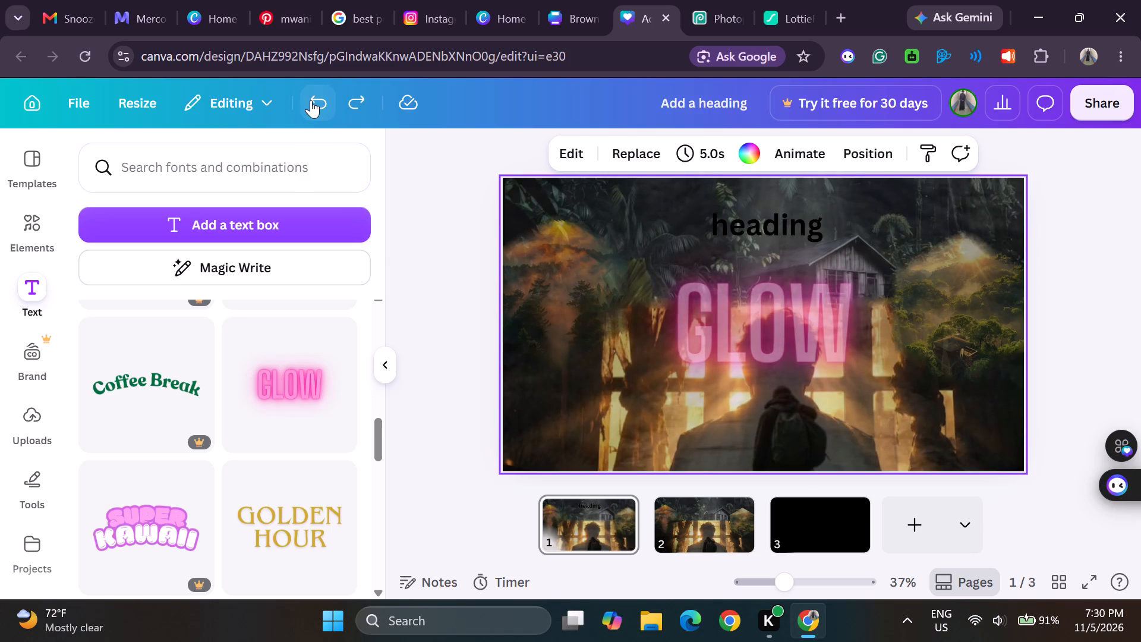
click(311, 100)
click(311, 100)
click(311, 100)
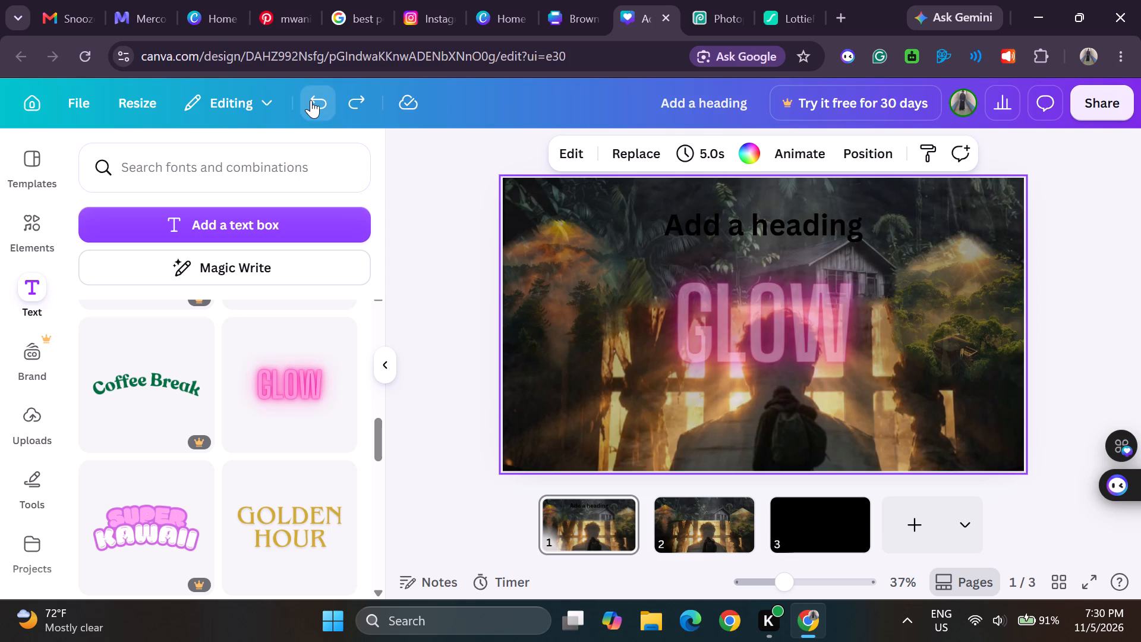
double_click(311, 100)
click(311, 100)
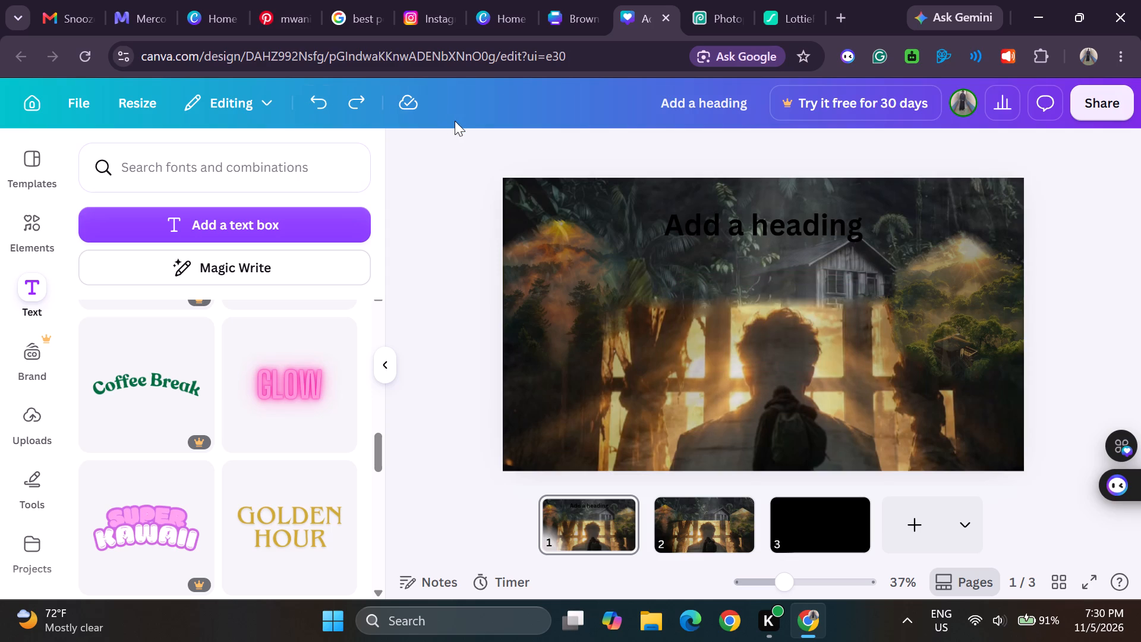
Select the heading text on page 1 and browse the font combinations for a suitable title style.
click(760, 218)
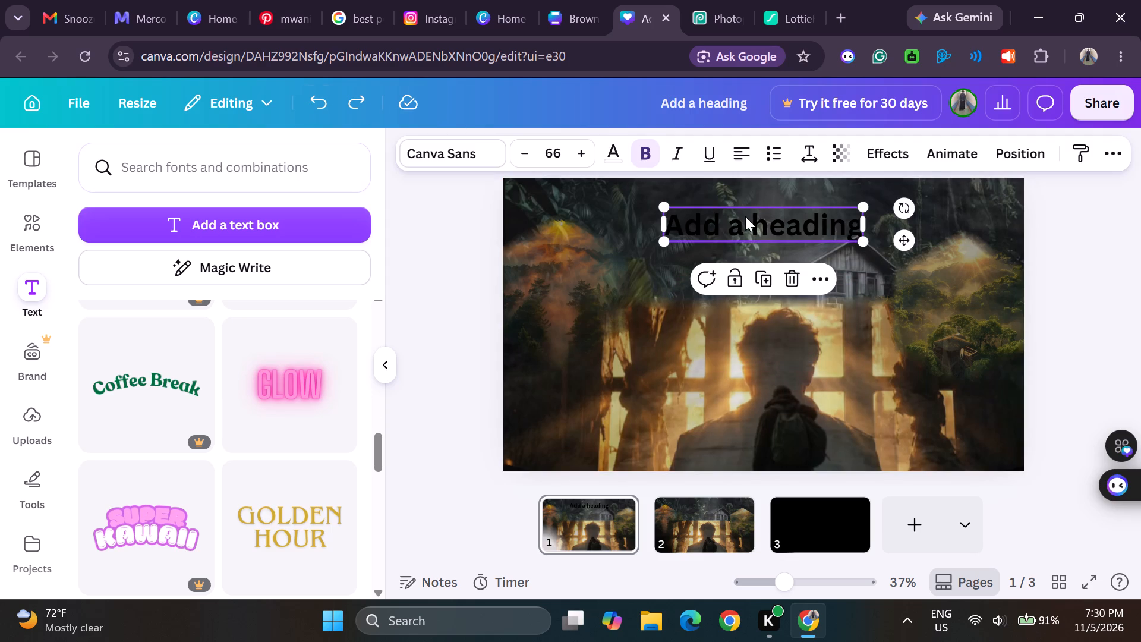
click(742, 219)
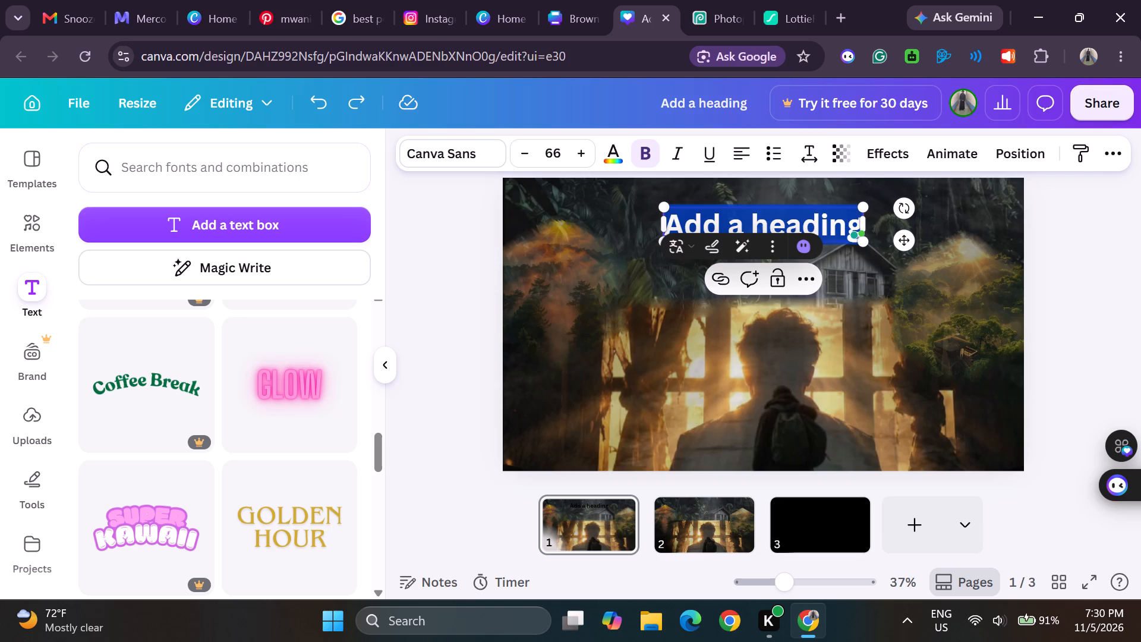
scroll(246, 442, down, 1)
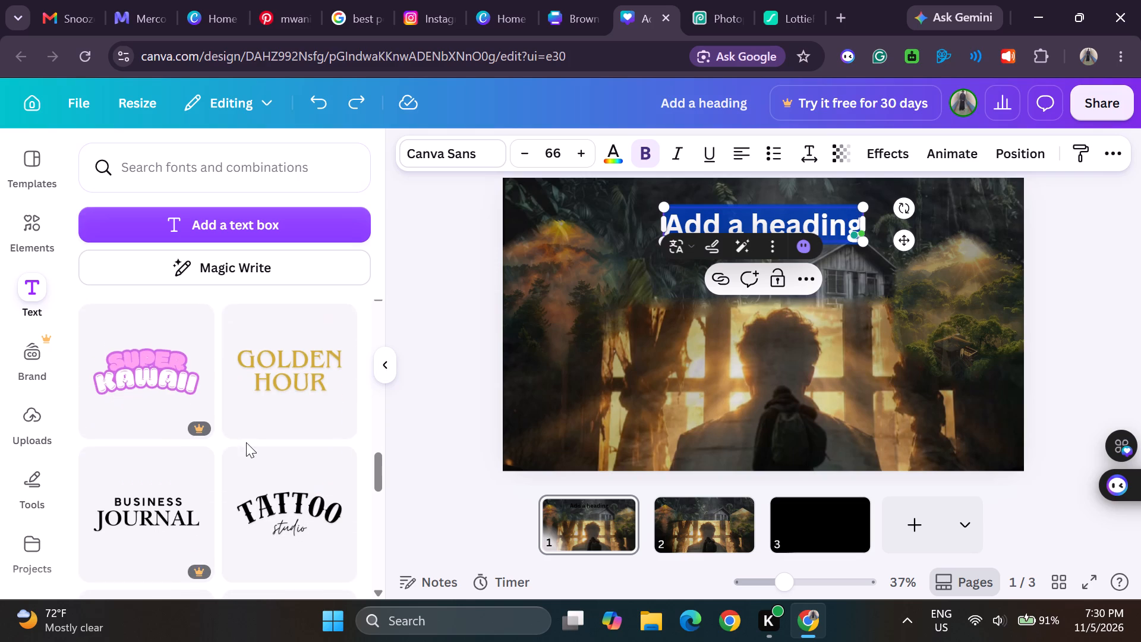
scroll(246, 442, down, 2)
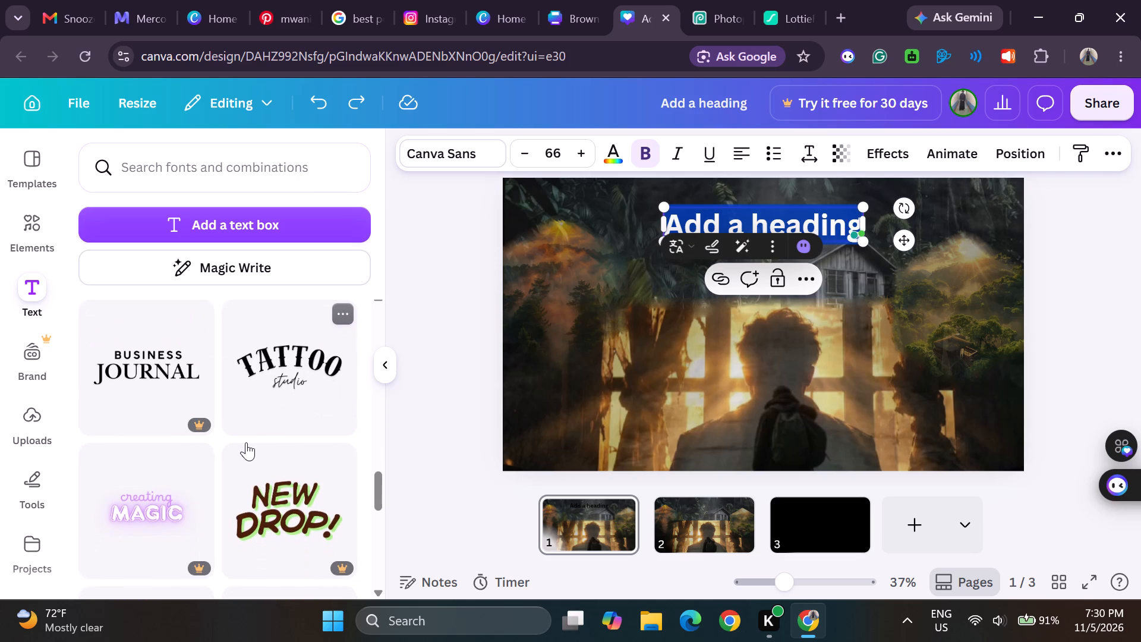
scroll(246, 442, down, 2)
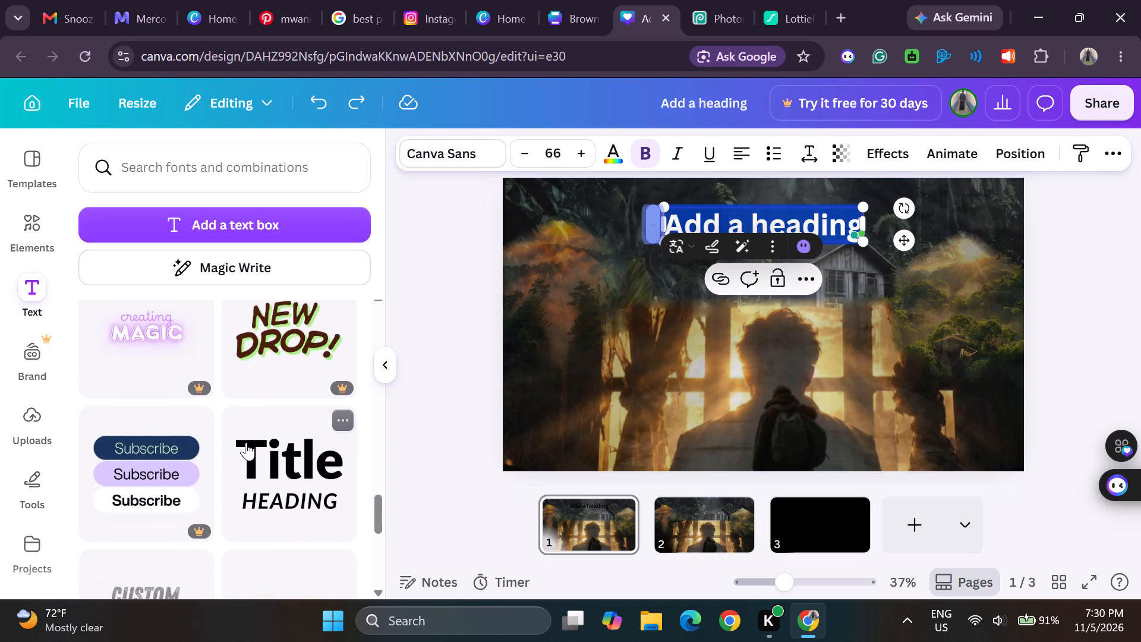
scroll(246, 442, down, 2)
scroll(246, 442, up, 1)
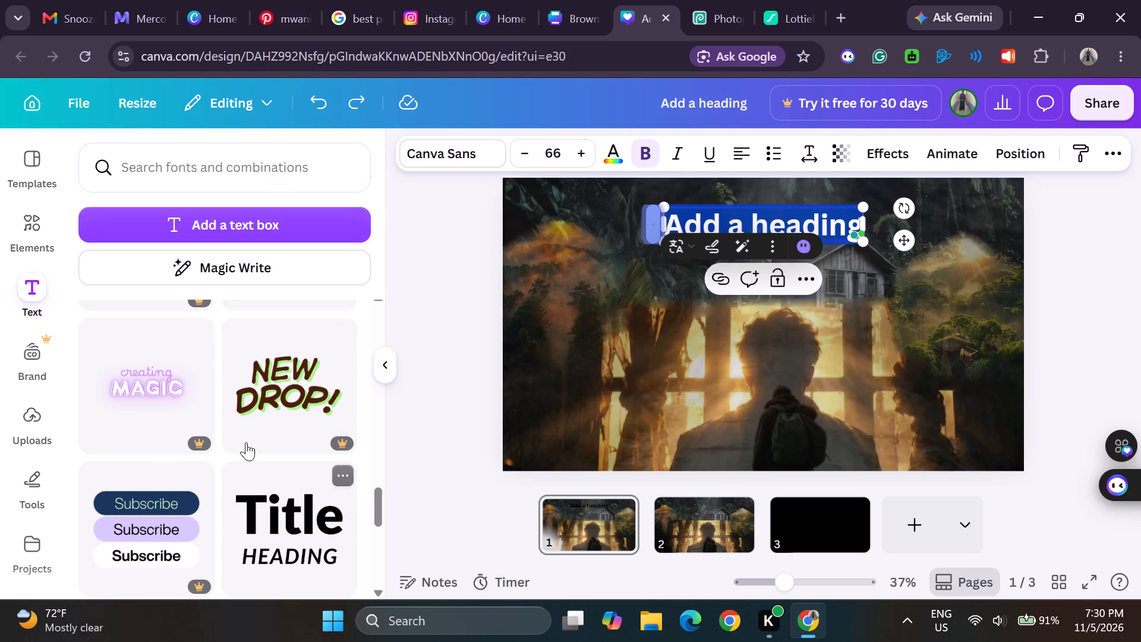
scroll(246, 442, up, 3)
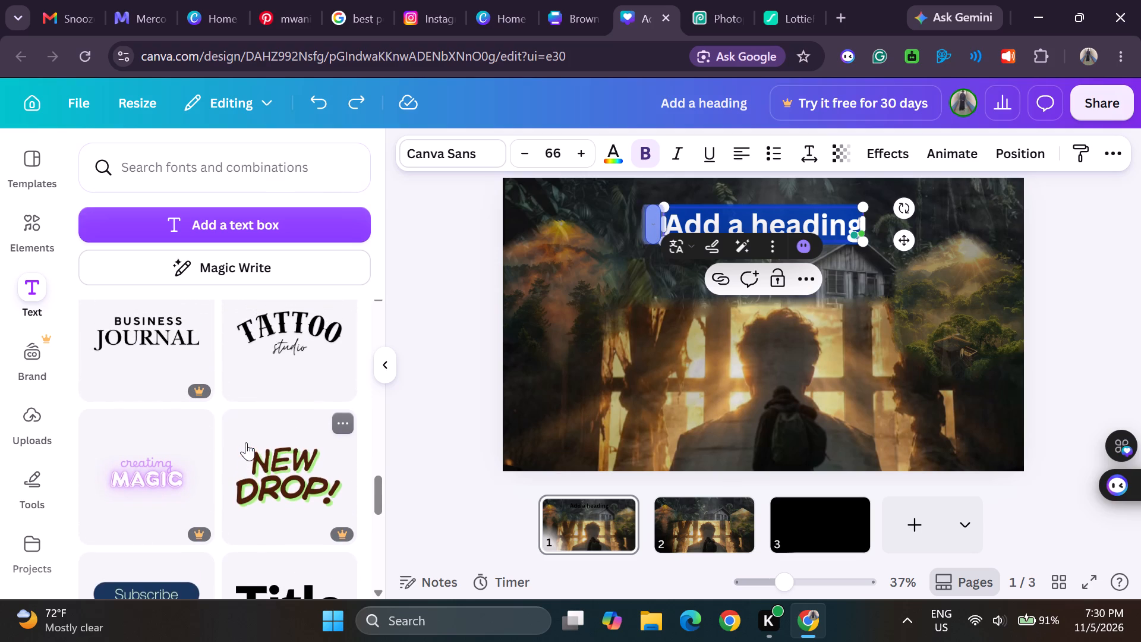
scroll(246, 442, down, 2)
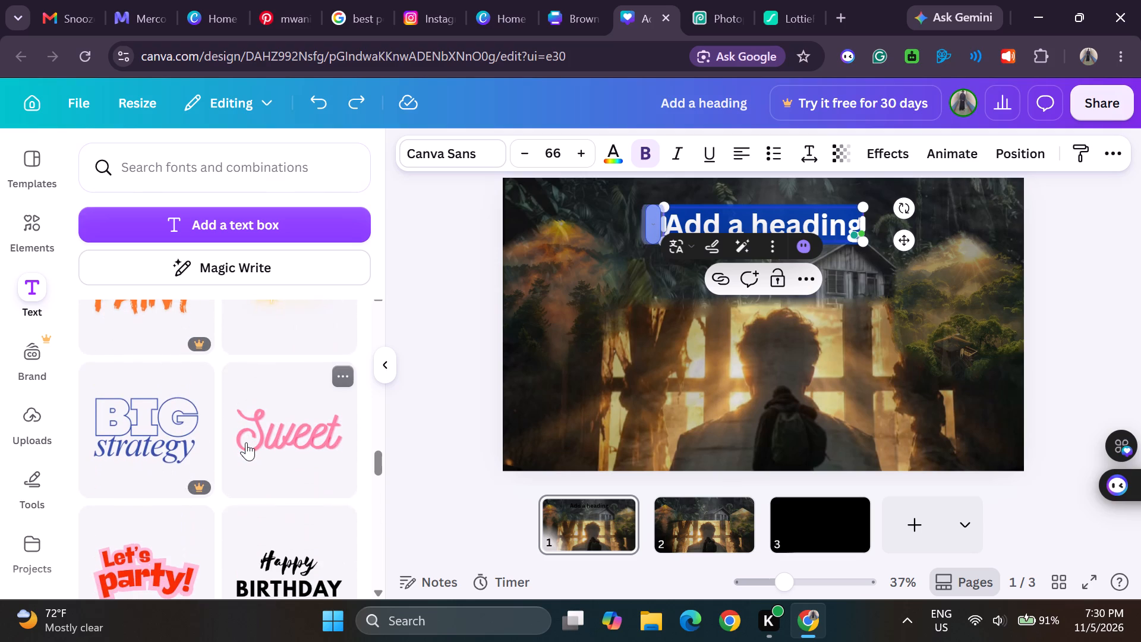
scroll(246, 442, down, 2)
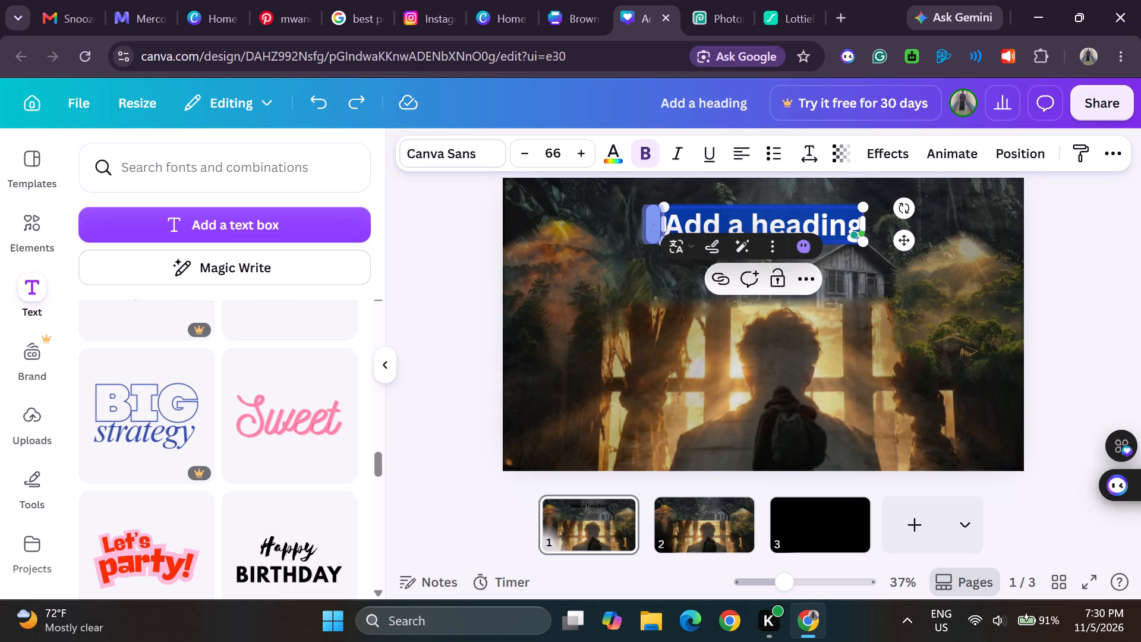
Replace "Add a" in the page 1 heading with "THE MAN WHO", keeping the word "heading" after it.
click(743, 221)
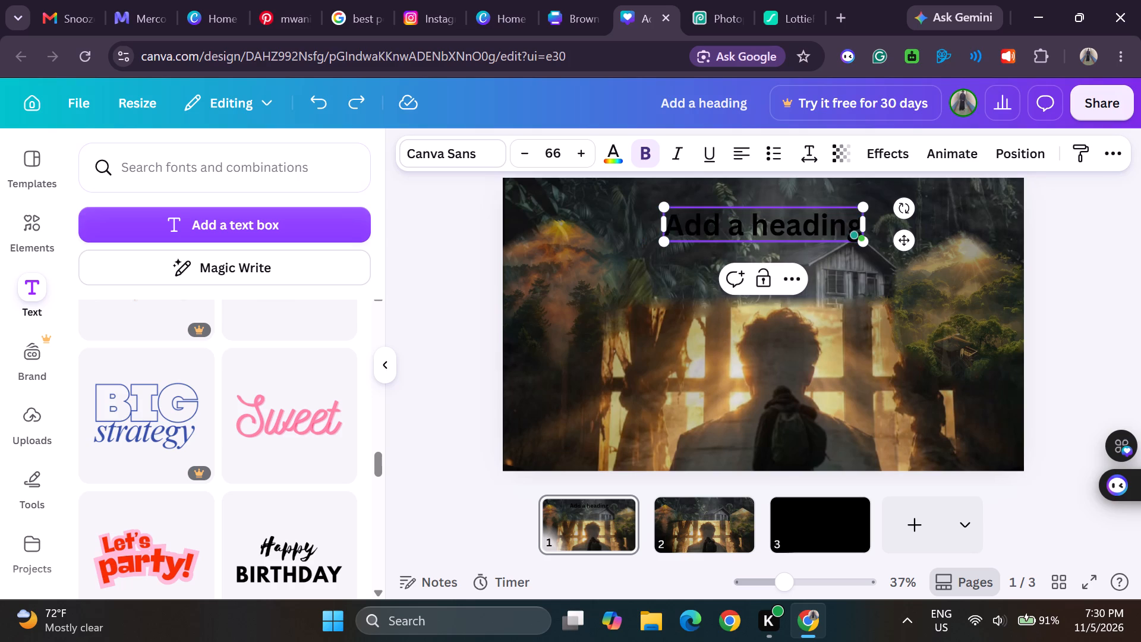
key(BackSpace)
key(BackSpace)
key(BackSpace)
key(BackSpace)
key(BackSpace)
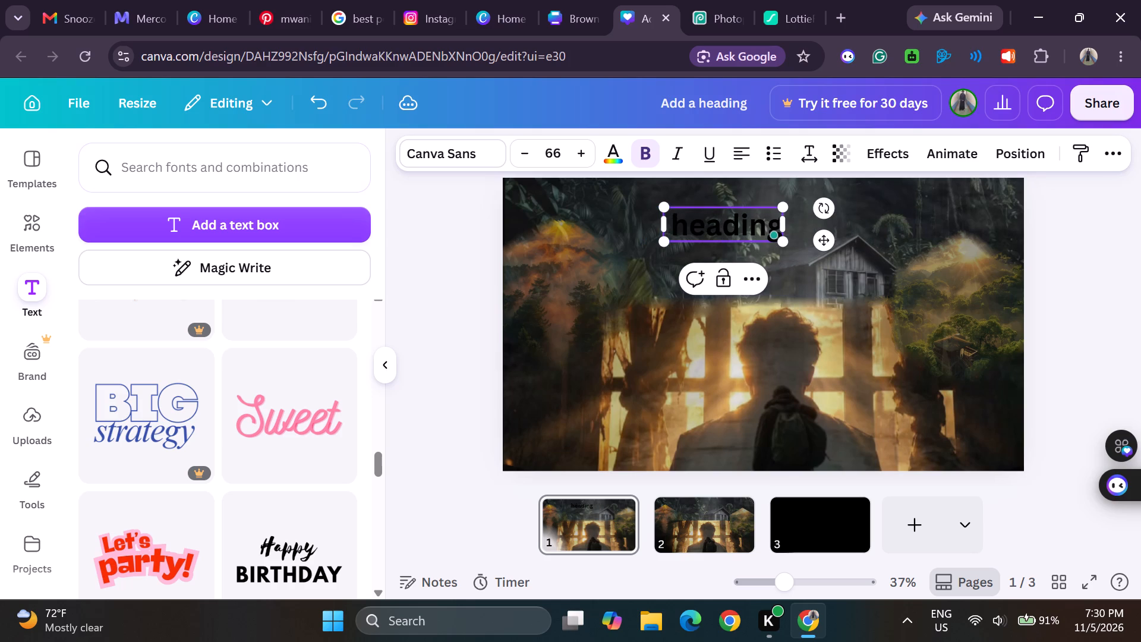
text(THE)
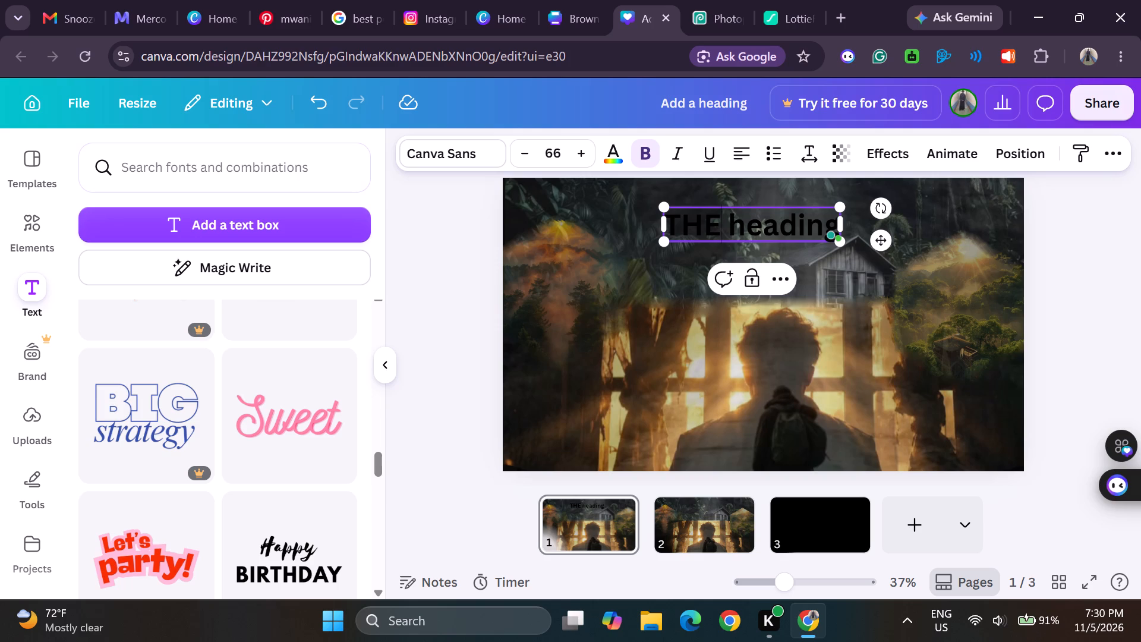
key(space)
text(MAN)
key(space)
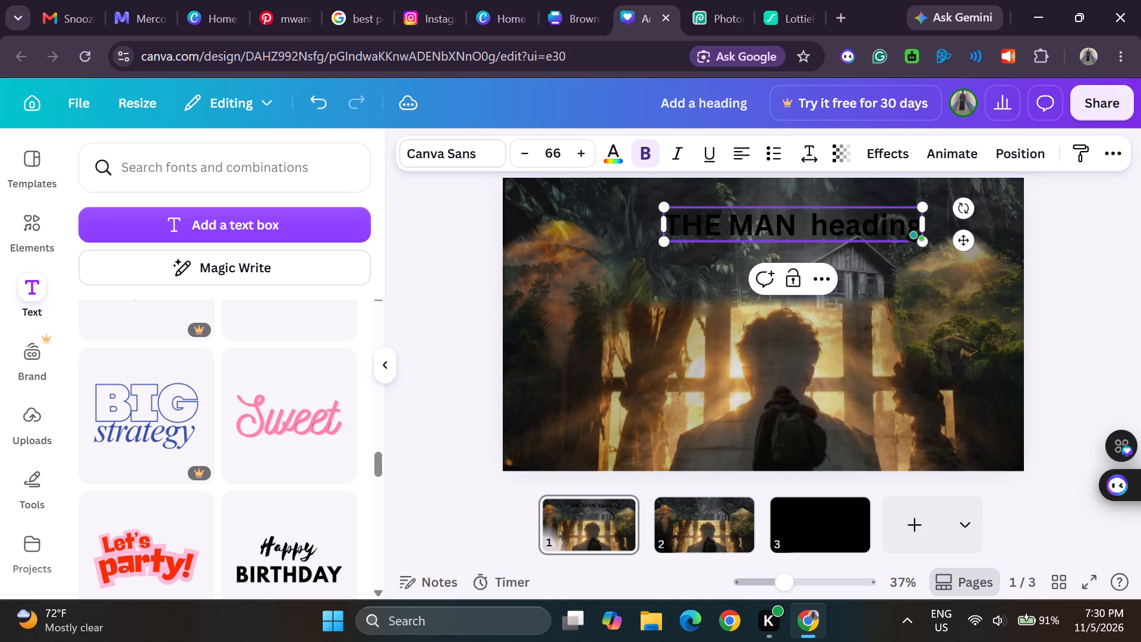
text(WHO)
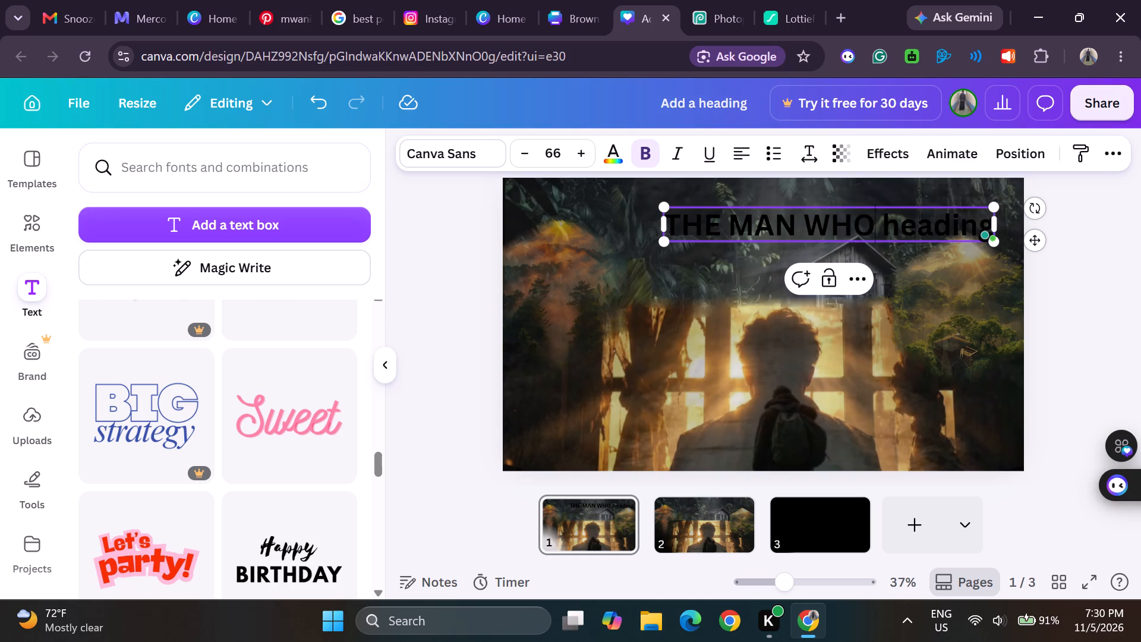
Delete the leftover word "heading" after "THE MAN WHO" in the page 1 title.
click(956, 221)
key(BackSpace)
key(BackSpace)
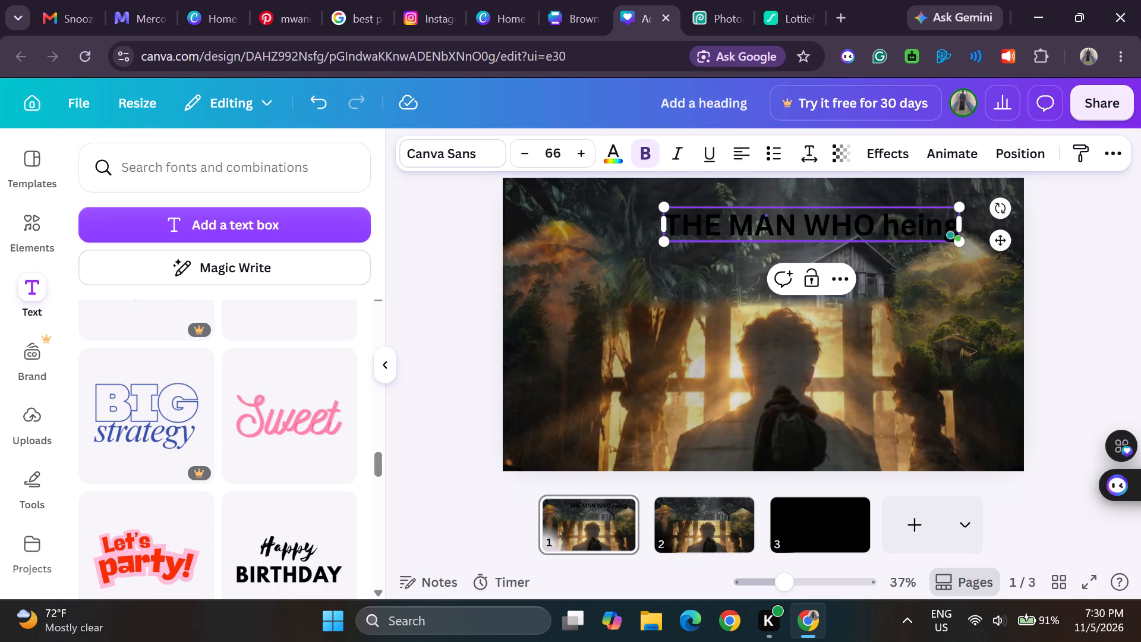
key(BackSpace)
key(BackSpace)
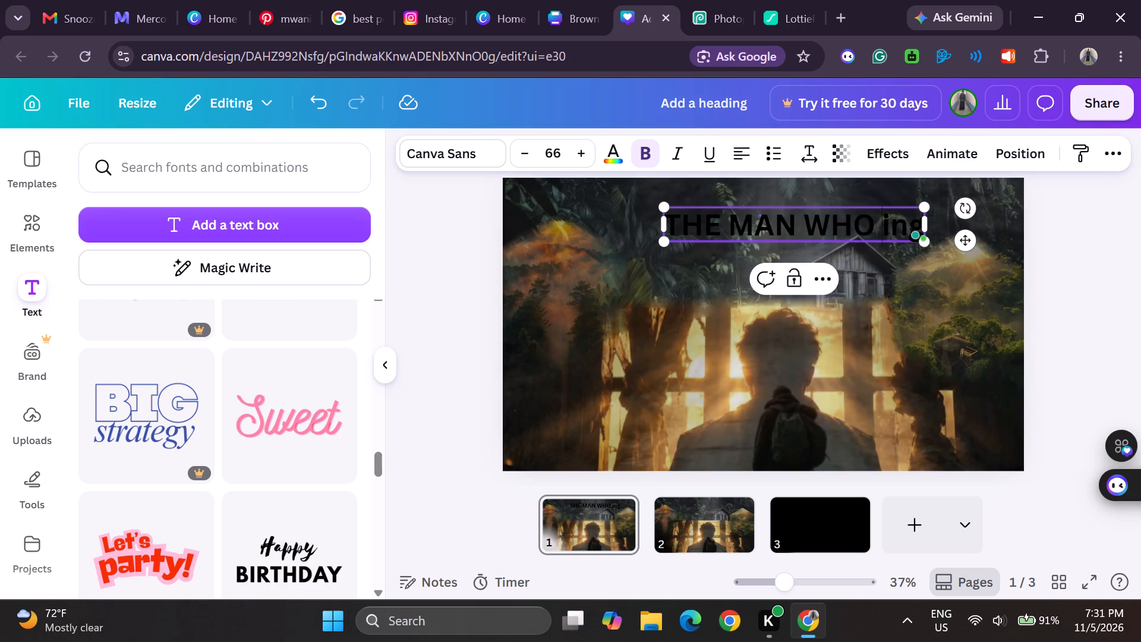
click(904, 216)
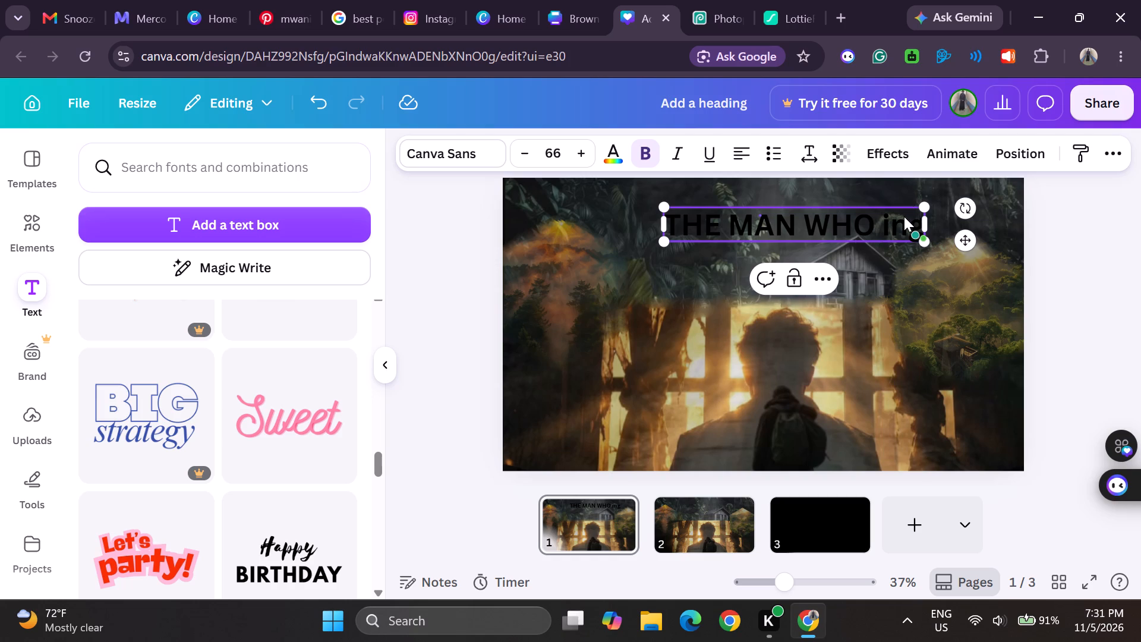
click(906, 216)
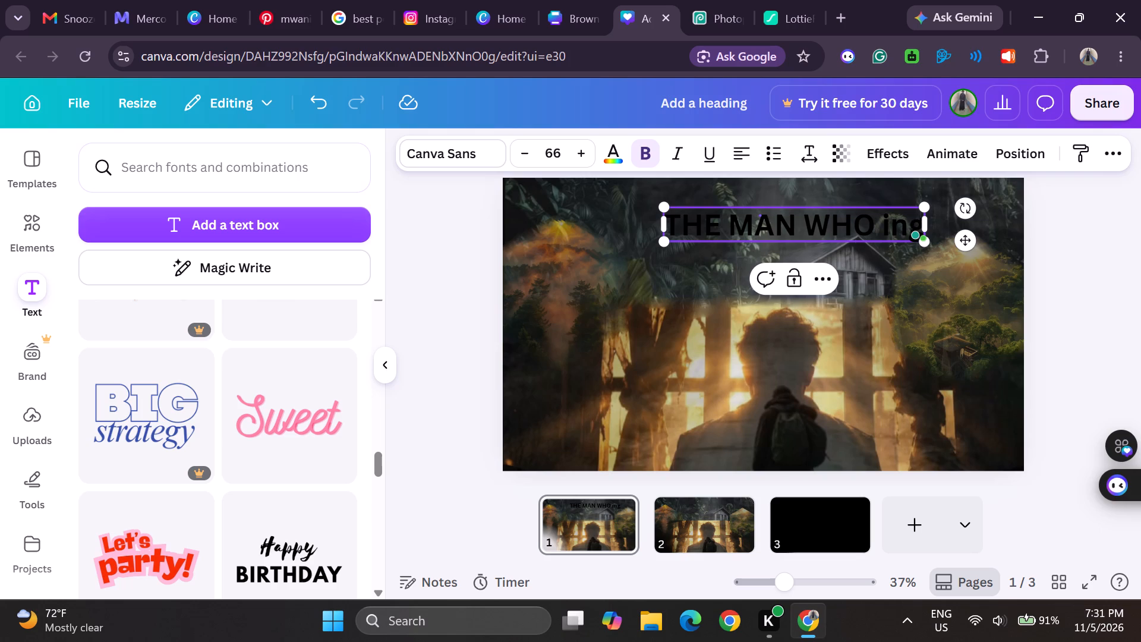
click(908, 215)
key(BackSpace)
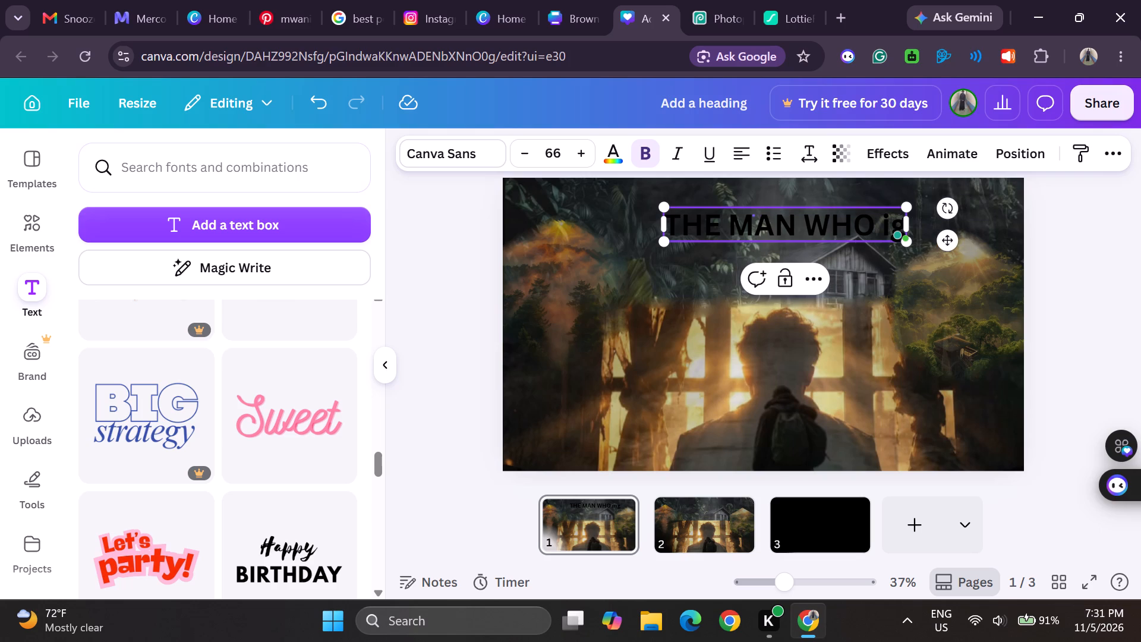
key(BackSpace)
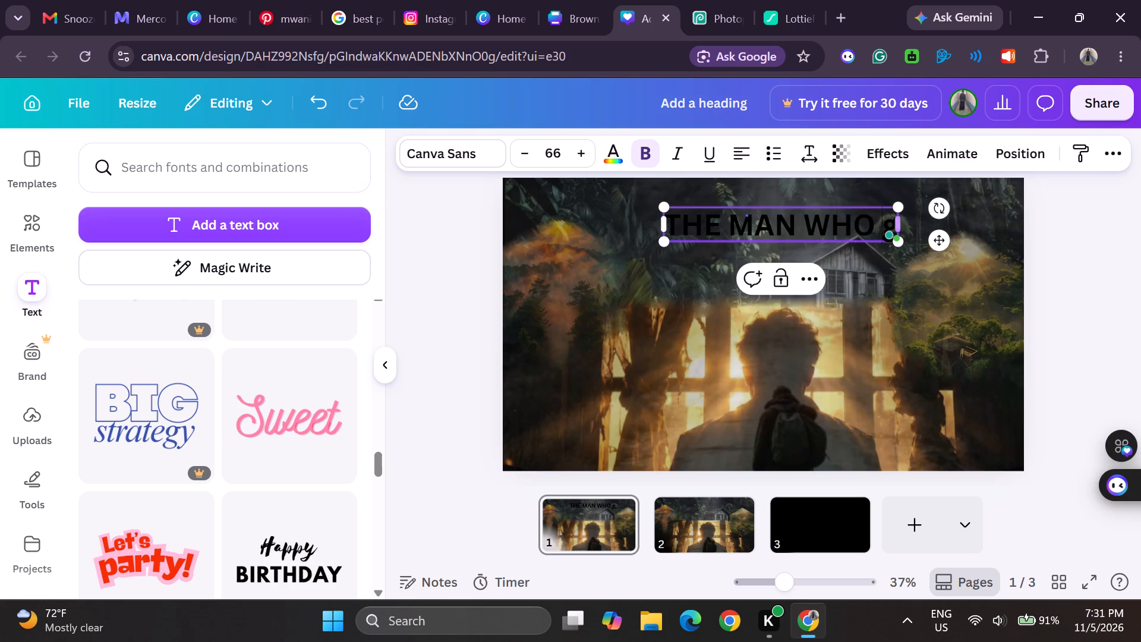
drag(902, 225, 926, 226)
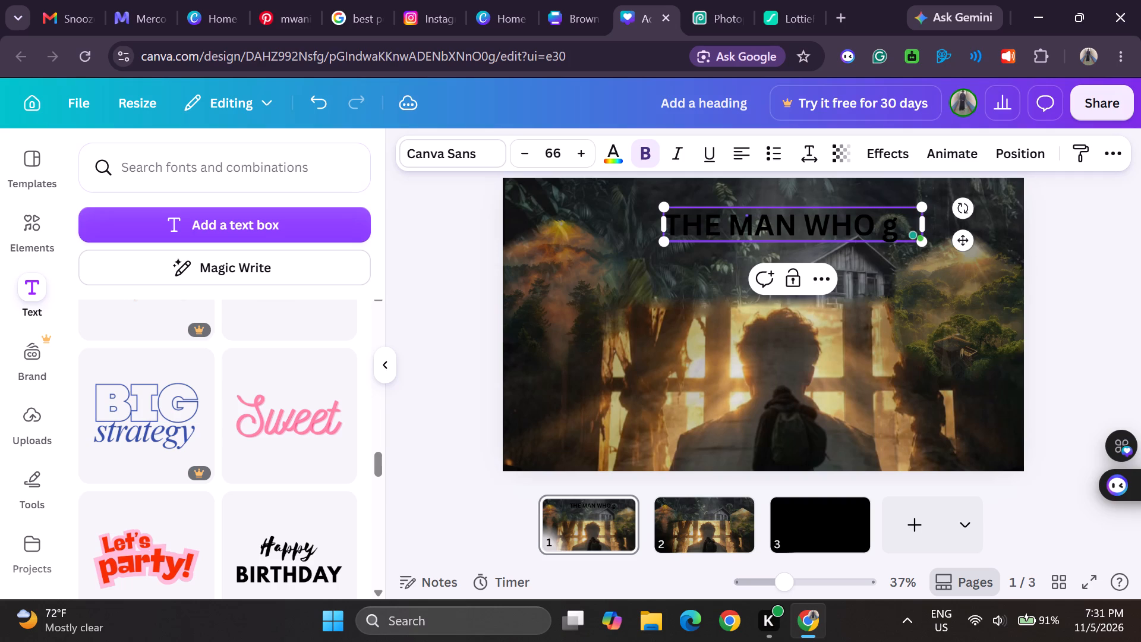
click(899, 221)
click(899, 221)
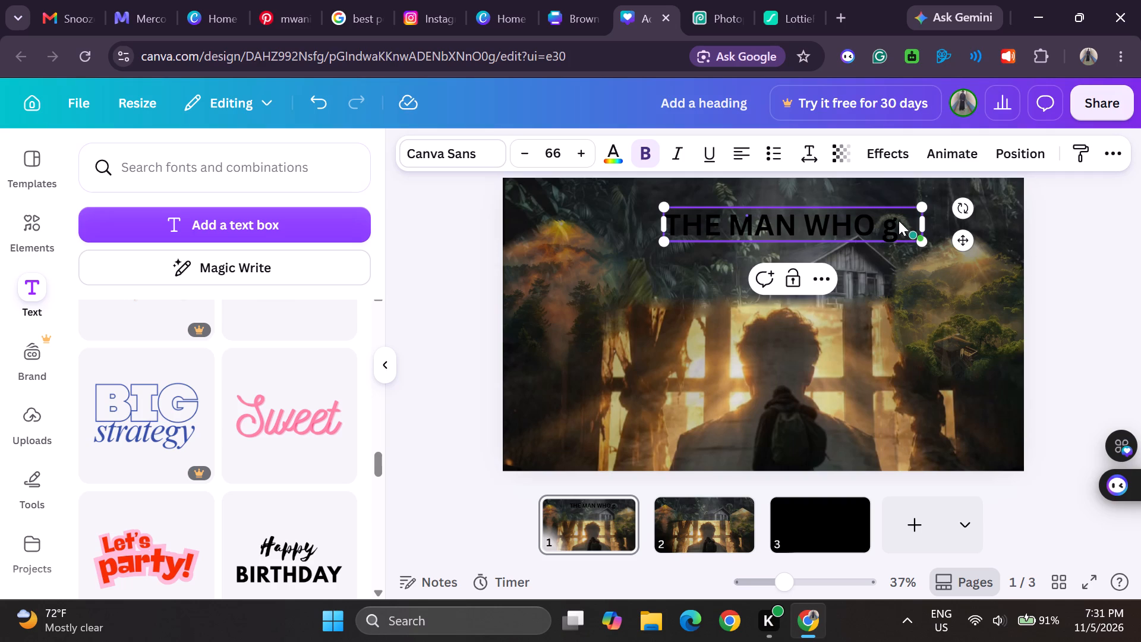
click(902, 217)
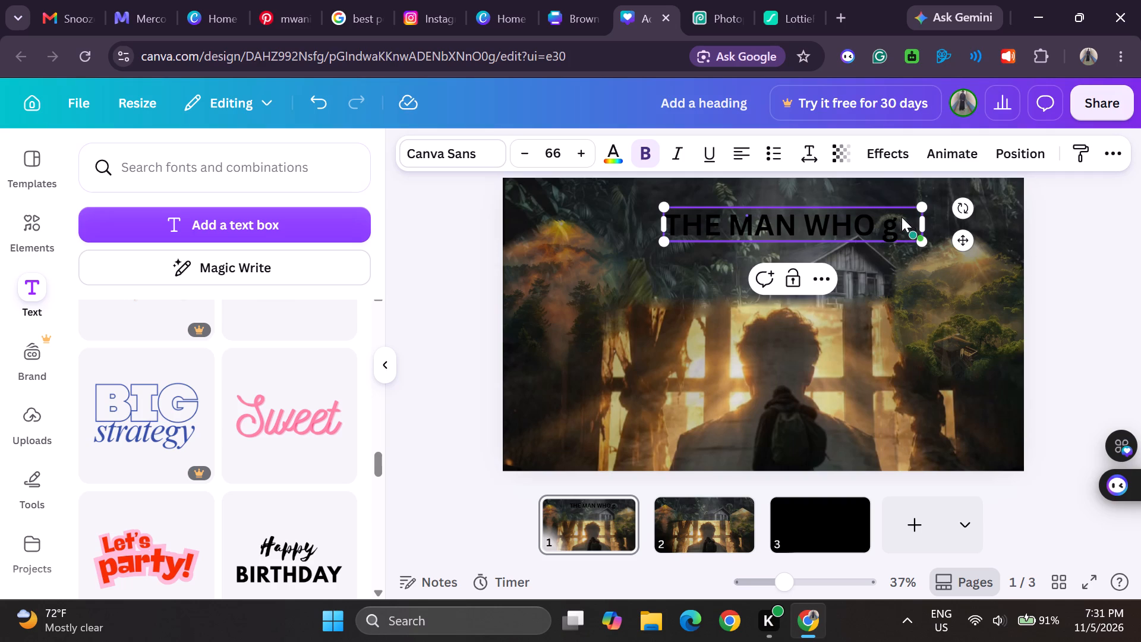
click(895, 222)
key(BackSpace)
Complete the page 1 title by adding "LIVES DEEP IN THE JUNGLE" after "THE MAN WHO".
text(LIVES)
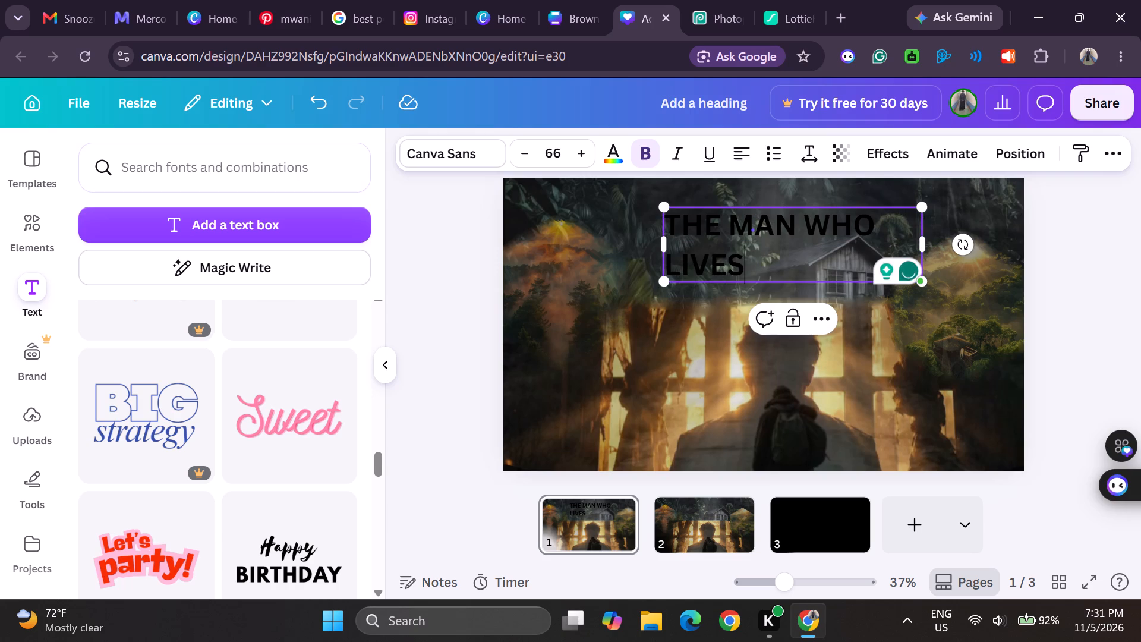
key(space)
text(DEEP IN THE)
key(space)
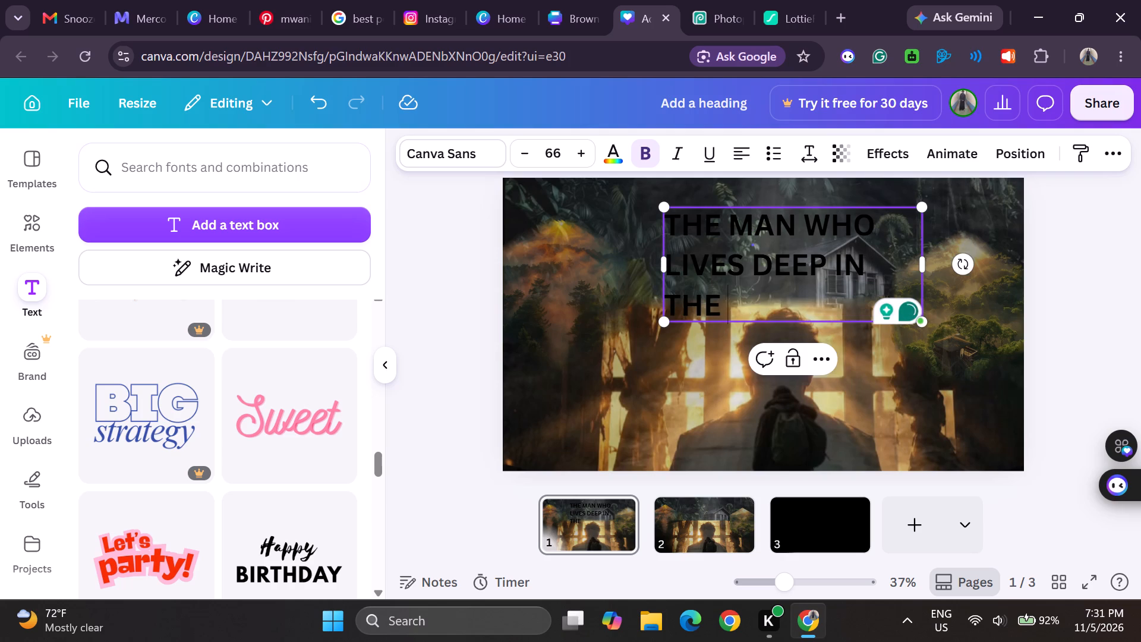
text(JUNGLE)
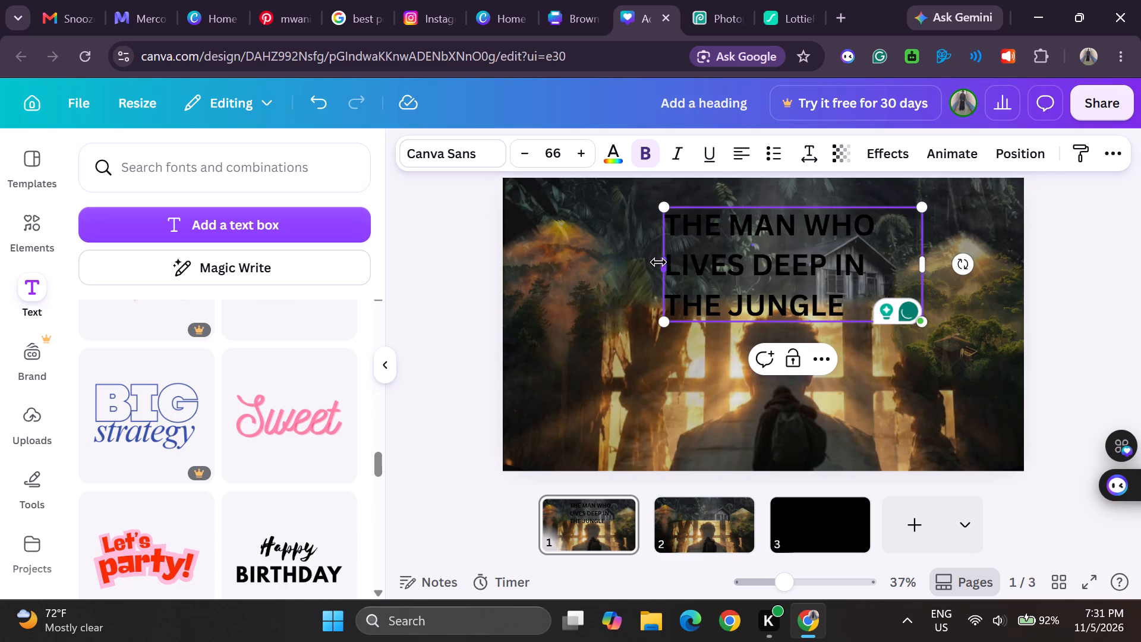
Widen the title's text box on both sides so the title fits on two lines.
drag(661, 262, 659, 262)
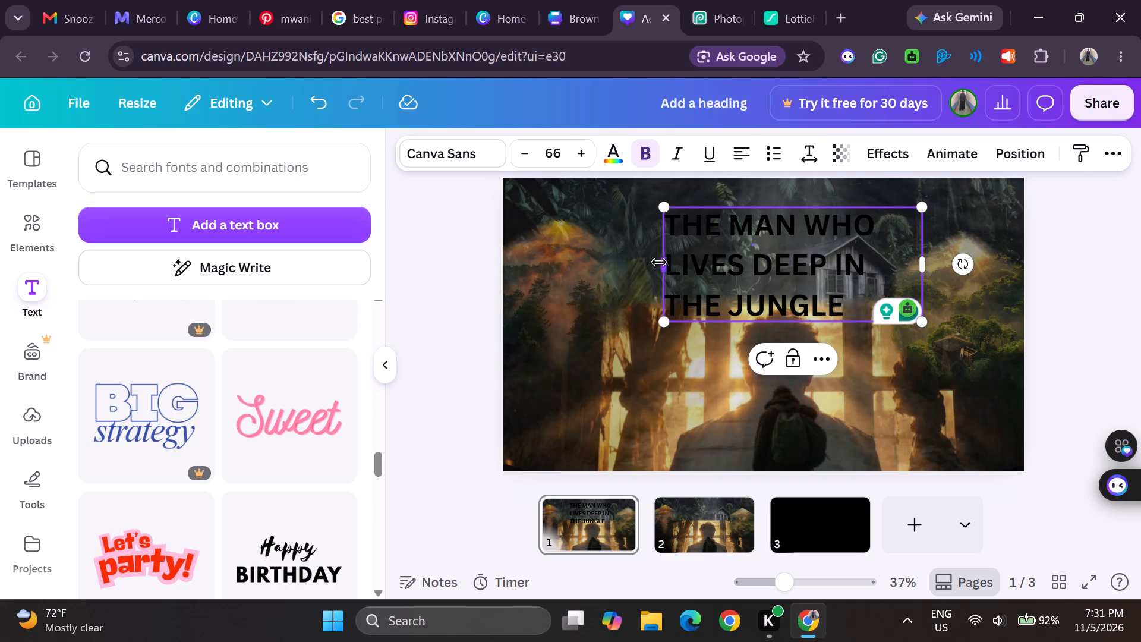
drag(659, 262, 613, 248)
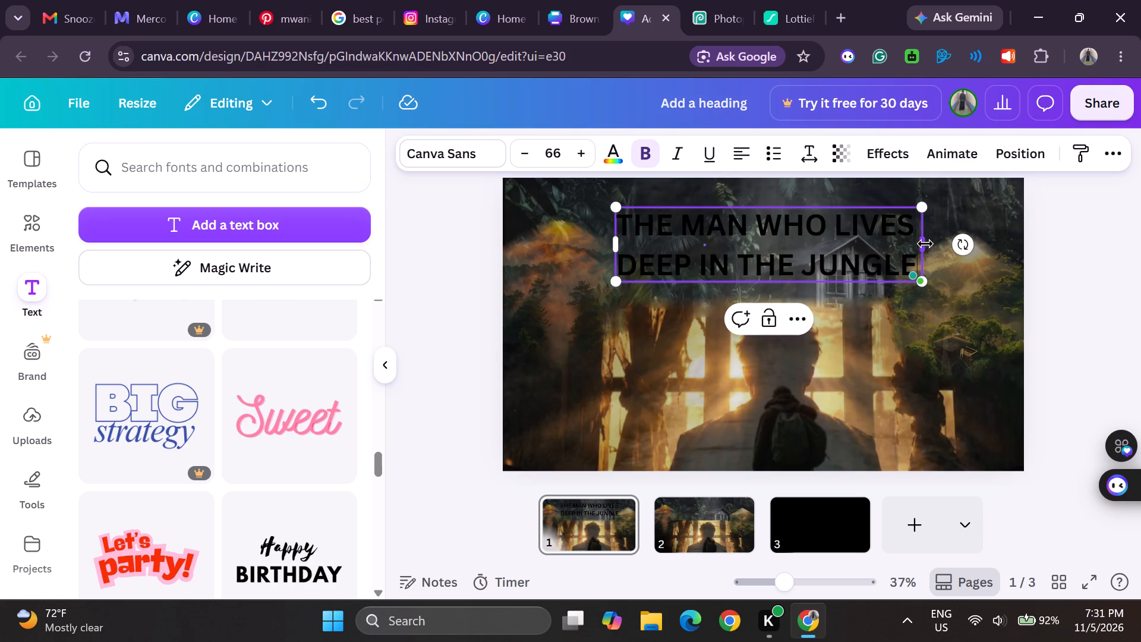
drag(925, 244, 960, 244)
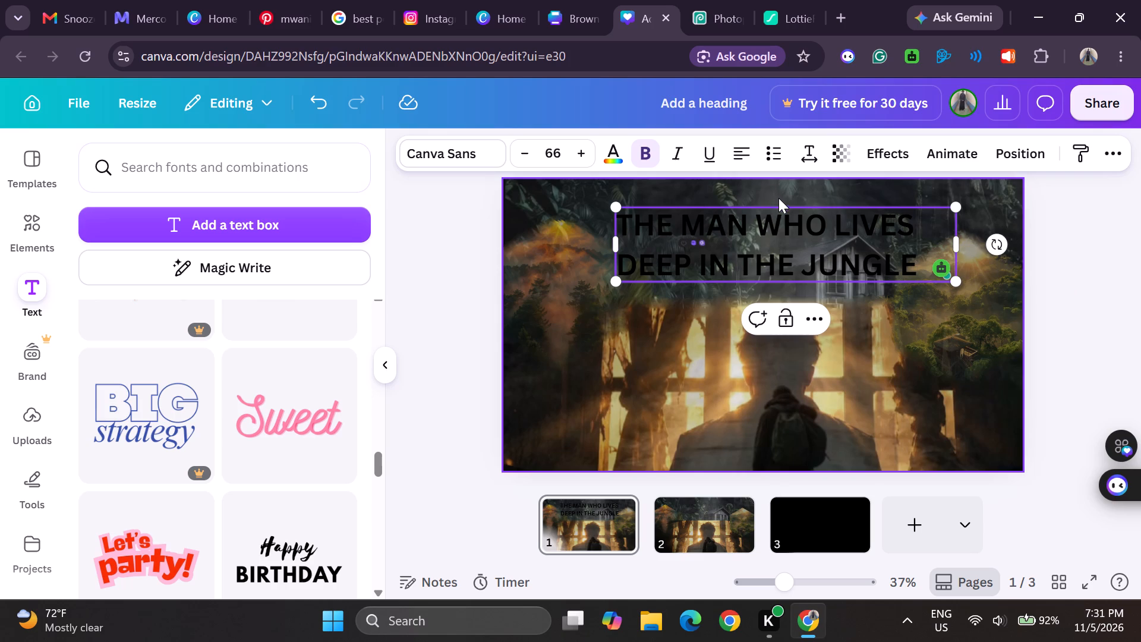
Move the title to the top edge of page 1, shifted toward the left side, and extend its text box leftward.
drag(780, 201, 777, 180)
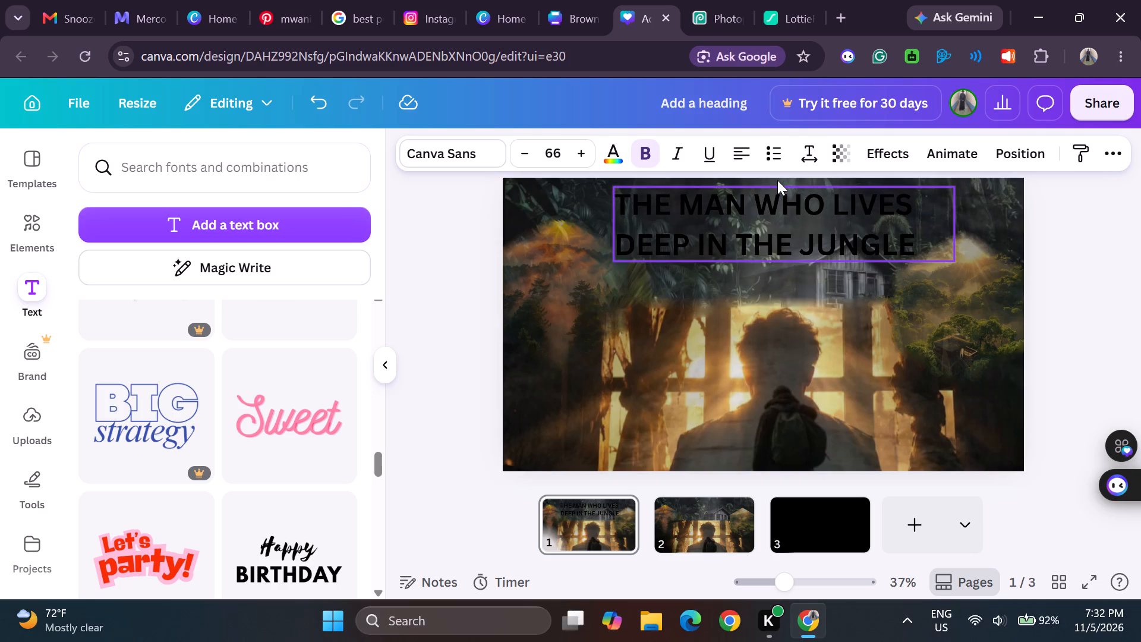
drag(777, 180, 777, 180)
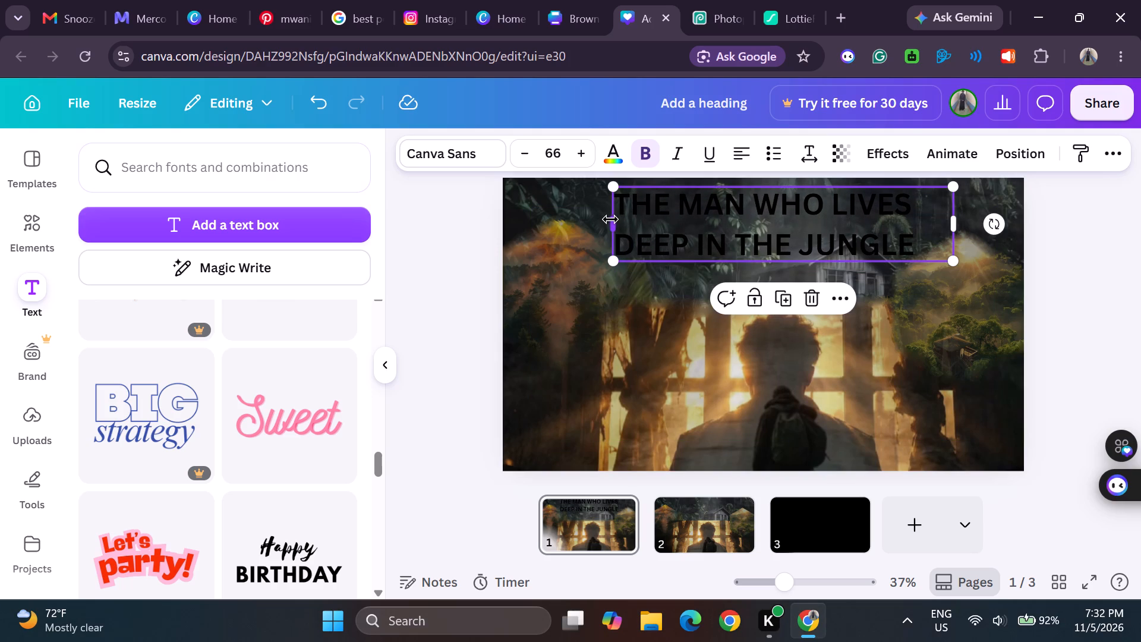
drag(610, 219, 570, 213)
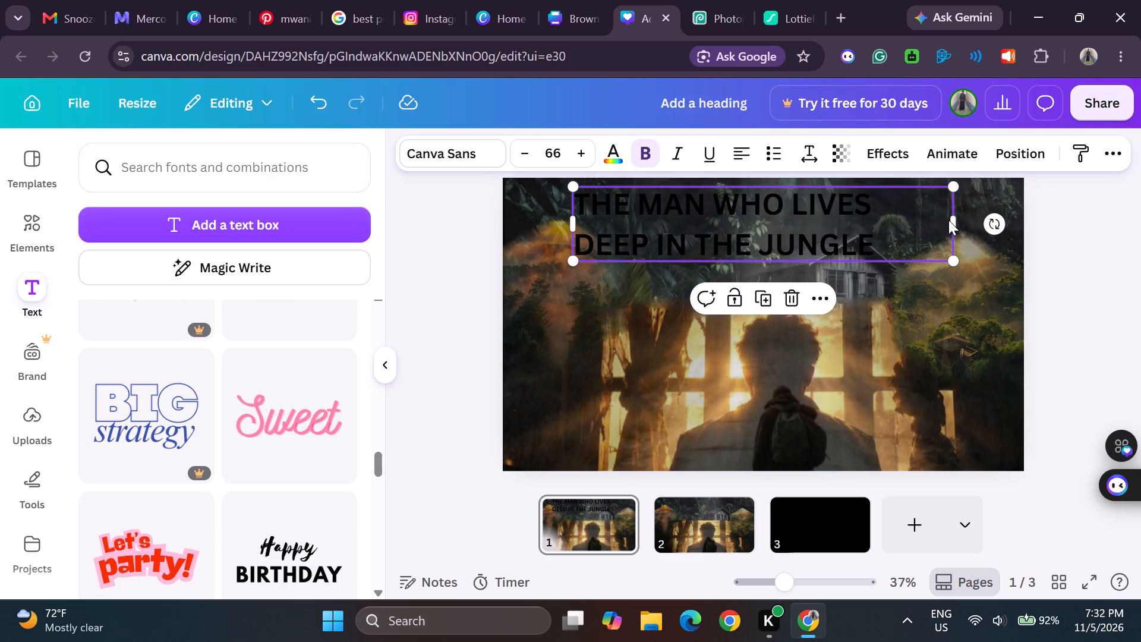
drag(950, 217, 962, 217)
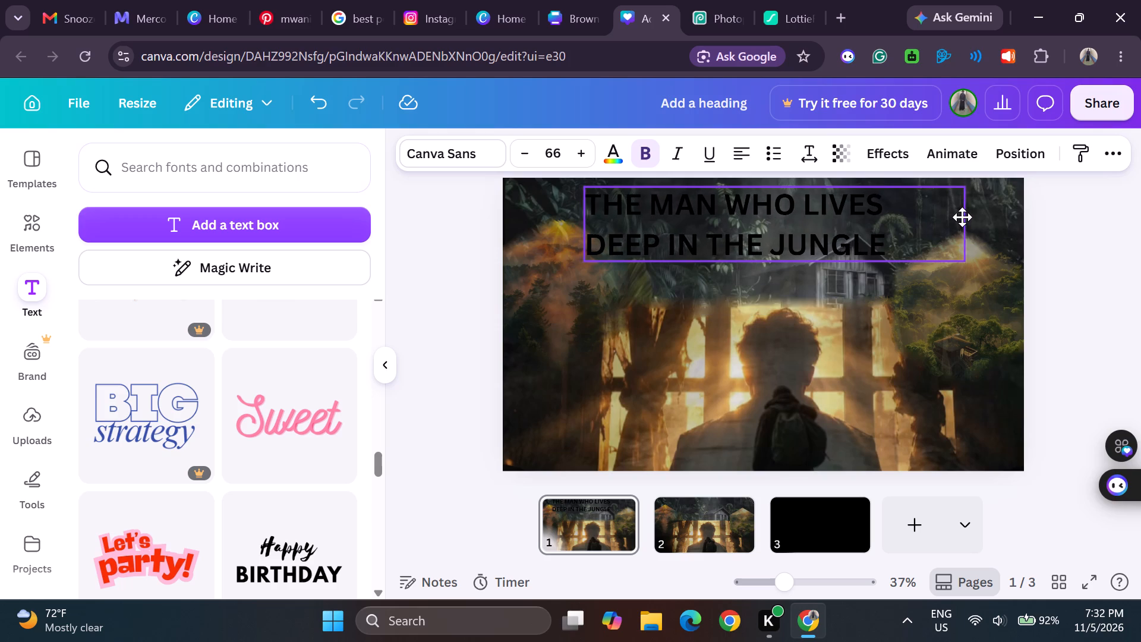
drag(962, 217, 938, 213)
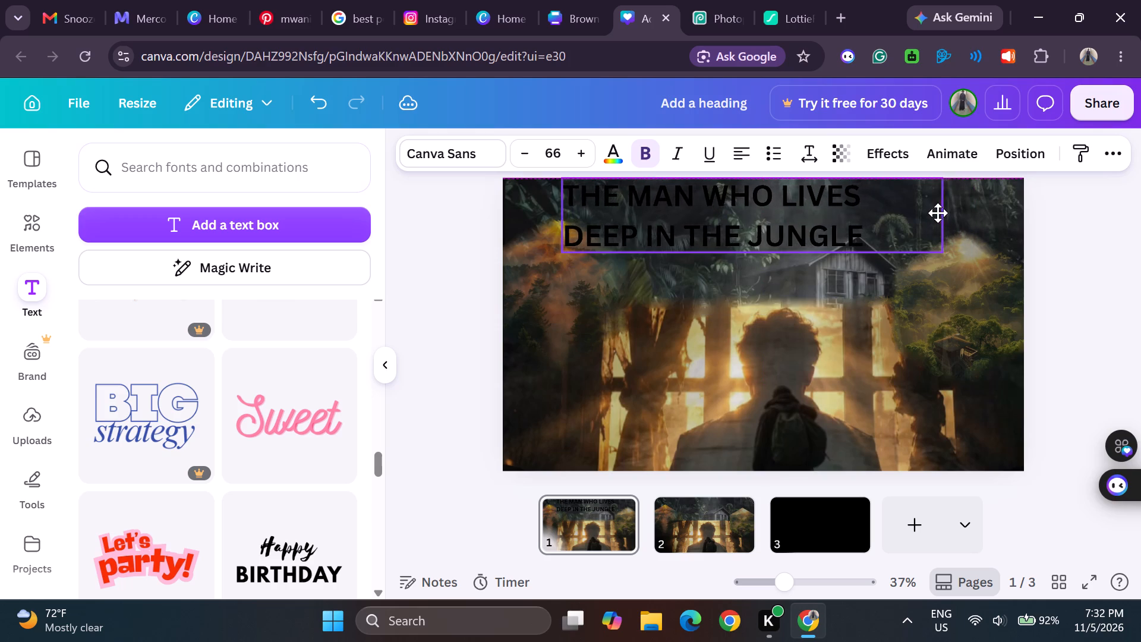
drag(938, 213, 914, 206)
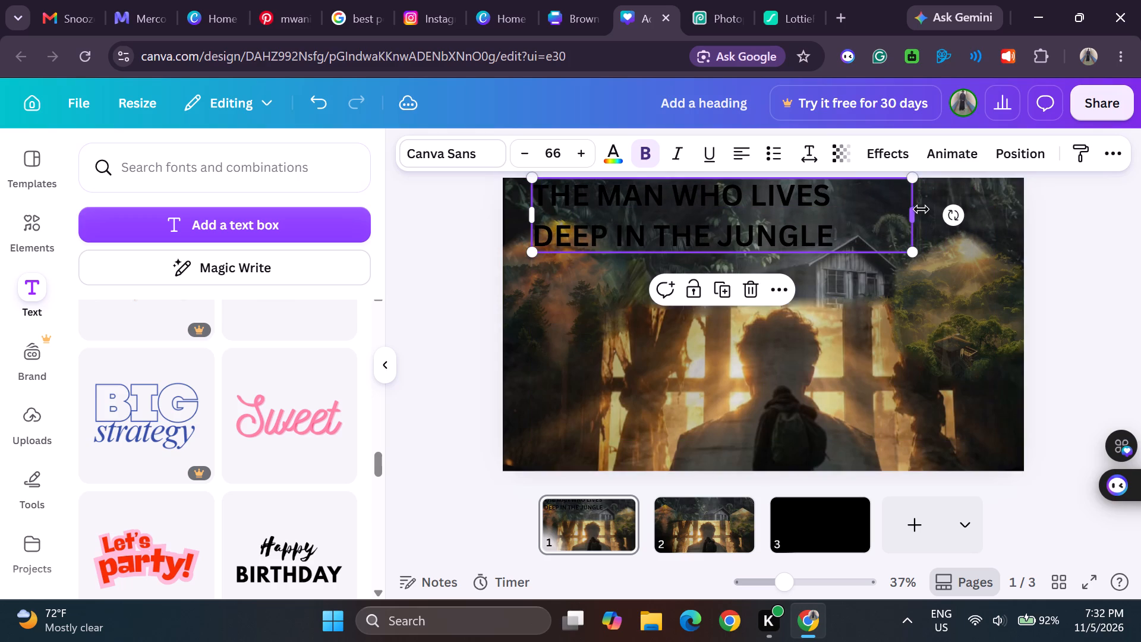
Widen the title's text box rightward so "THE MAN WHO LIVES DEEP IN" fits on the first line.
drag(918, 212, 957, 219)
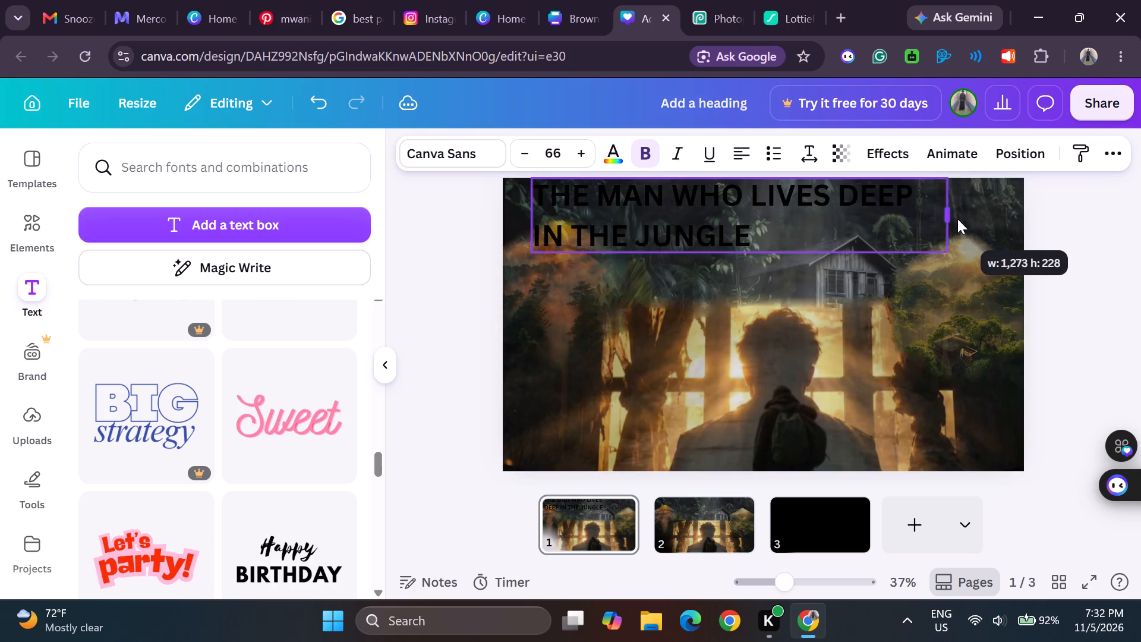
drag(957, 219, 1004, 223)
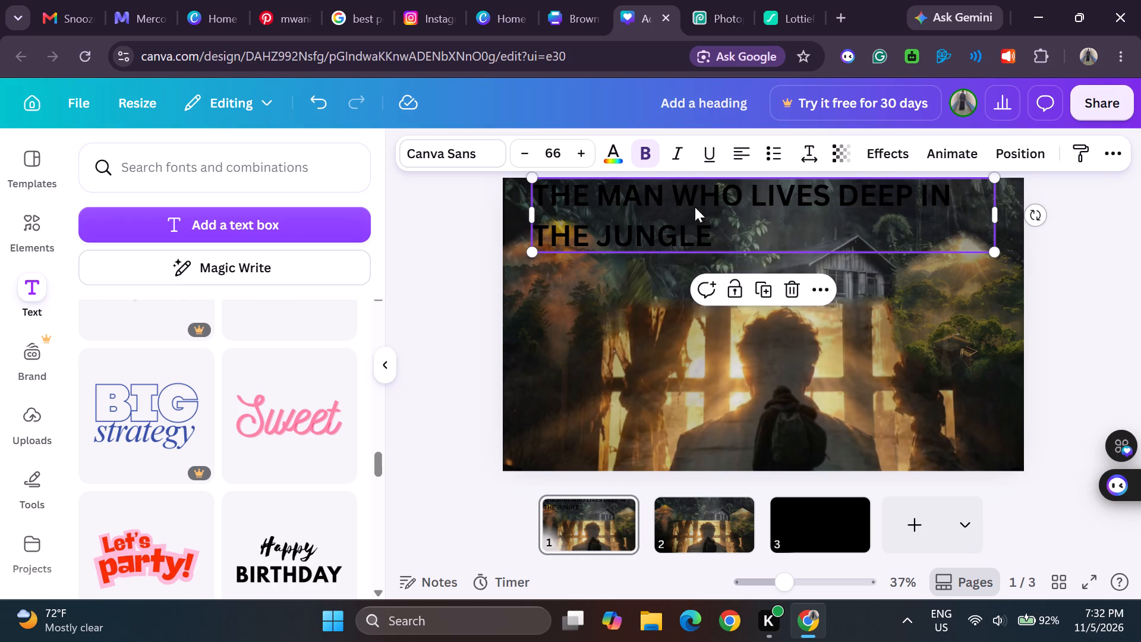
Reduce the title's font size to 50 so the whole title fits on one line.
double_click(526, 152)
triple_click(526, 152)
double_click(526, 152)
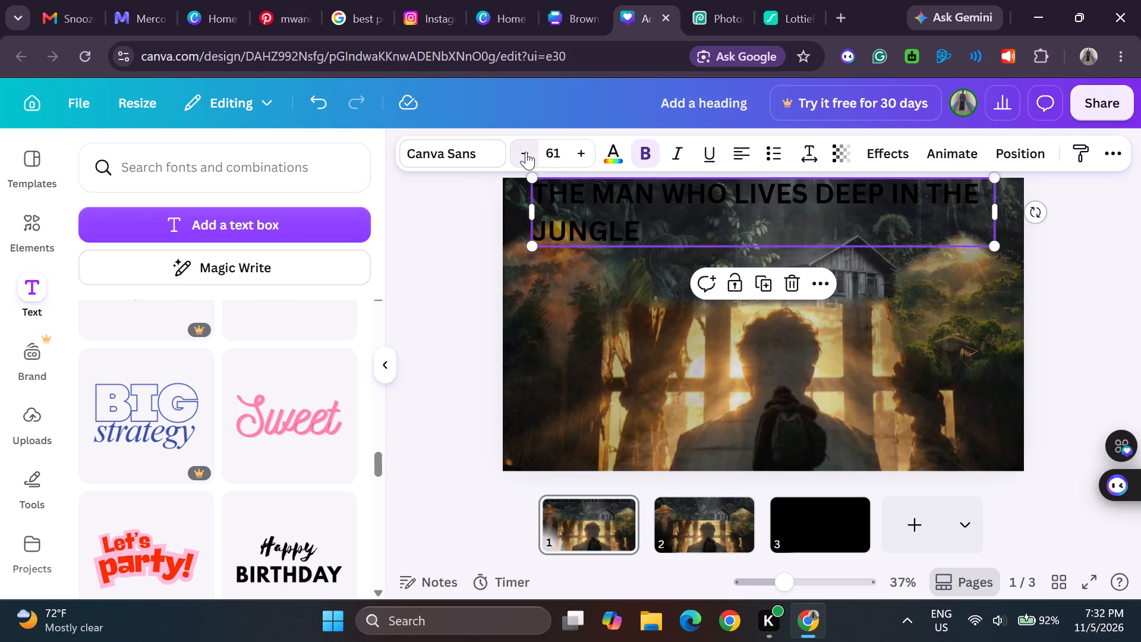
click(526, 152)
triple_click(526, 152)
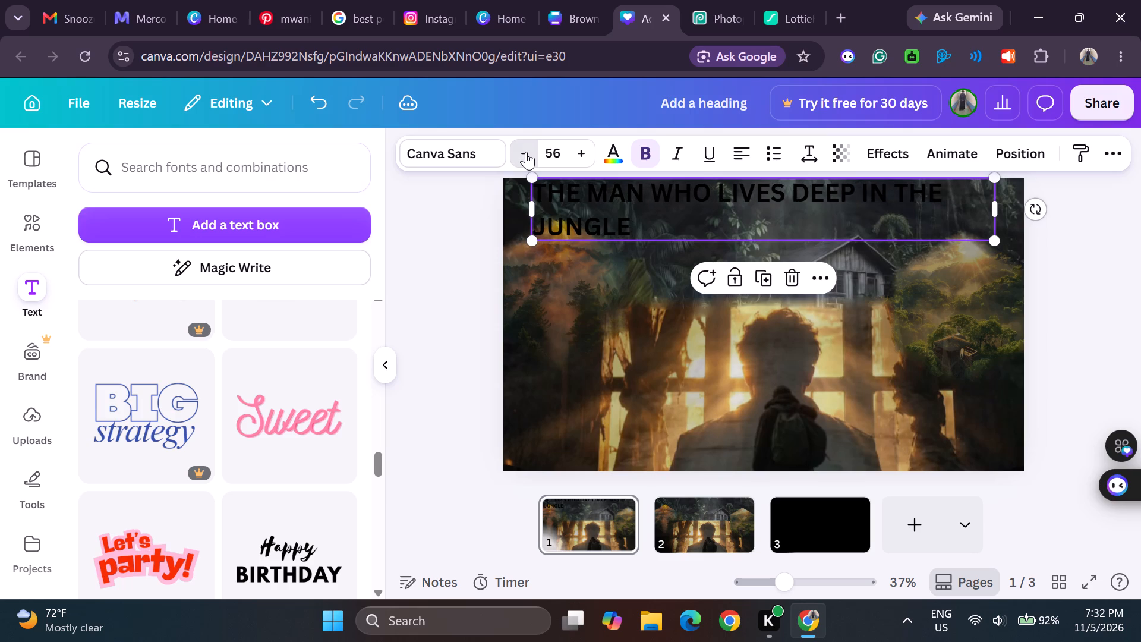
click(526, 152)
triple_click(526, 152)
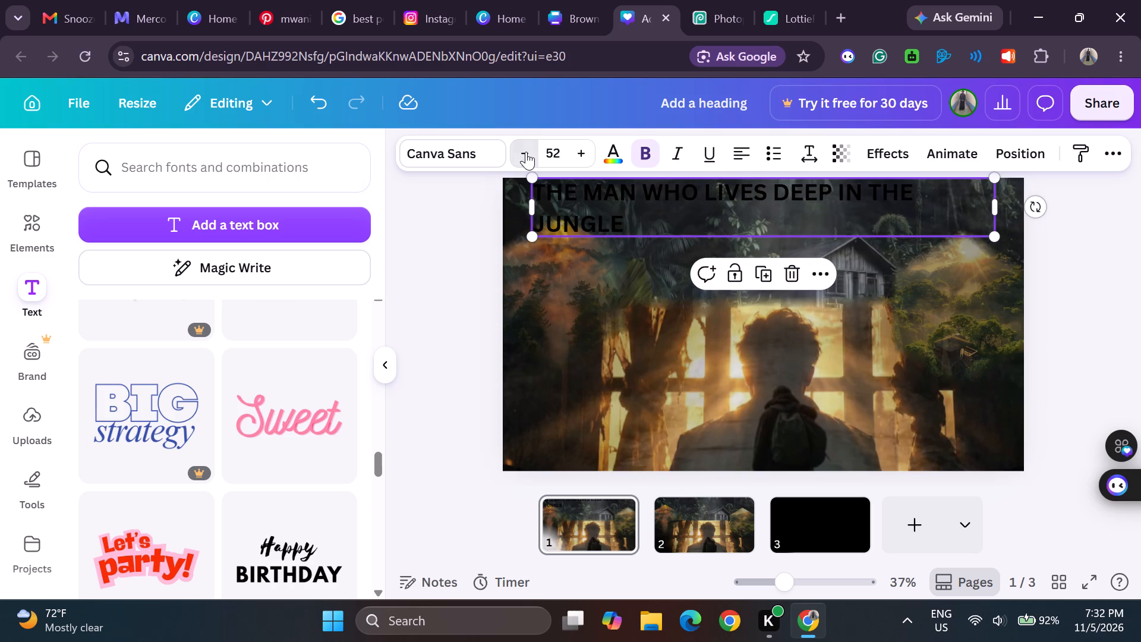
click(526, 152)
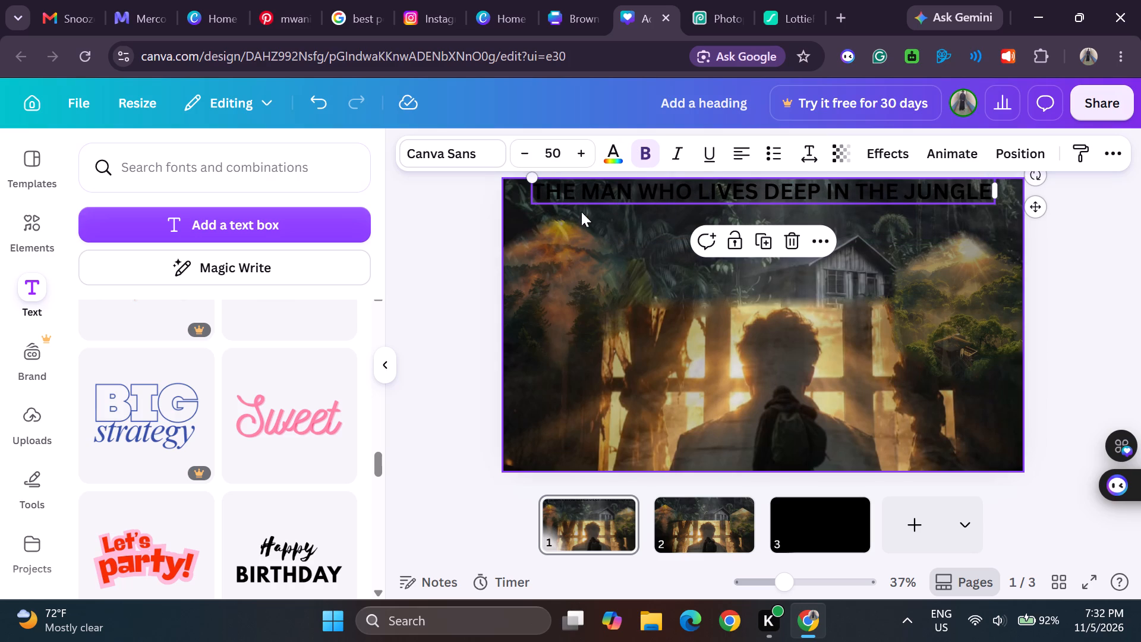
Try the Anton font on the title, and replace it with the recently used Zico Display Inline.
click(478, 142)
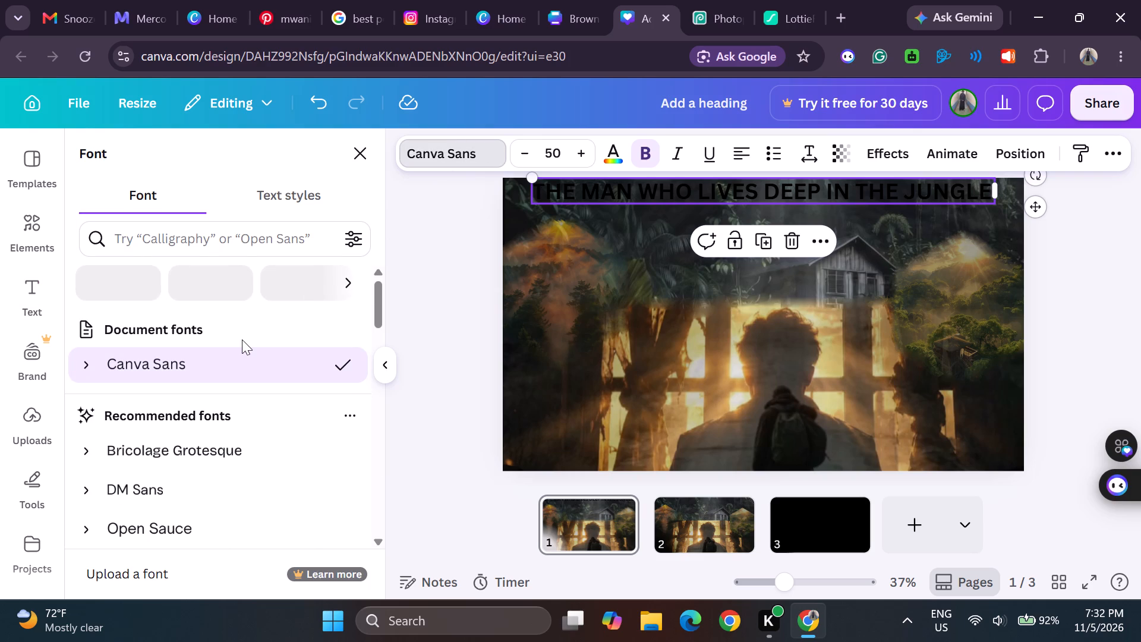
scroll(186, 438, down, 1)
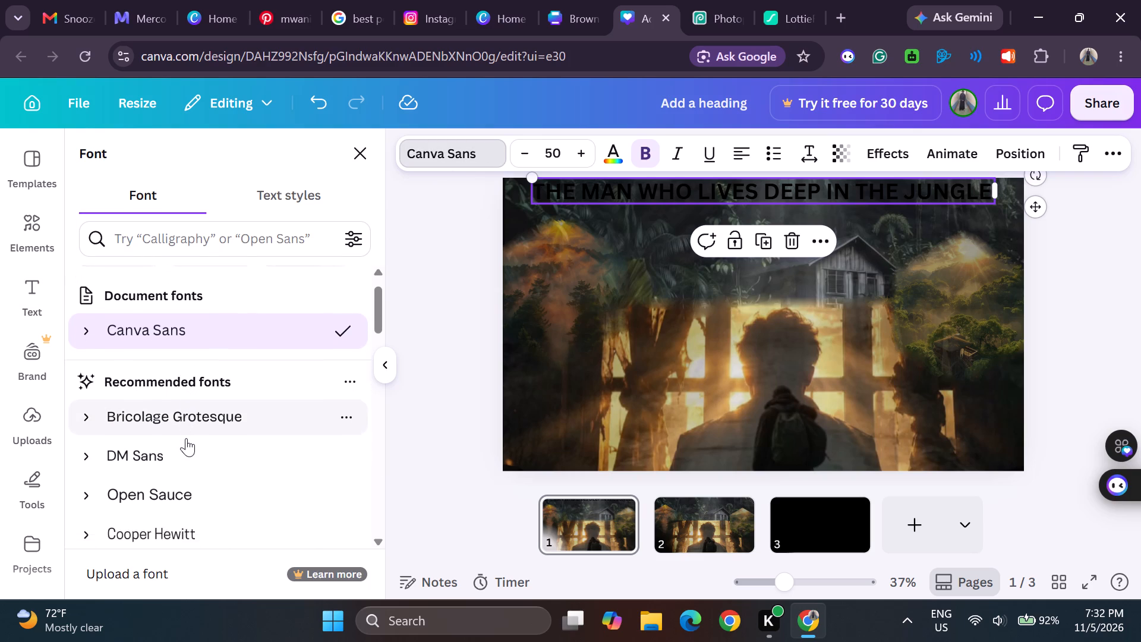
scroll(186, 438, down, 1)
click(150, 483)
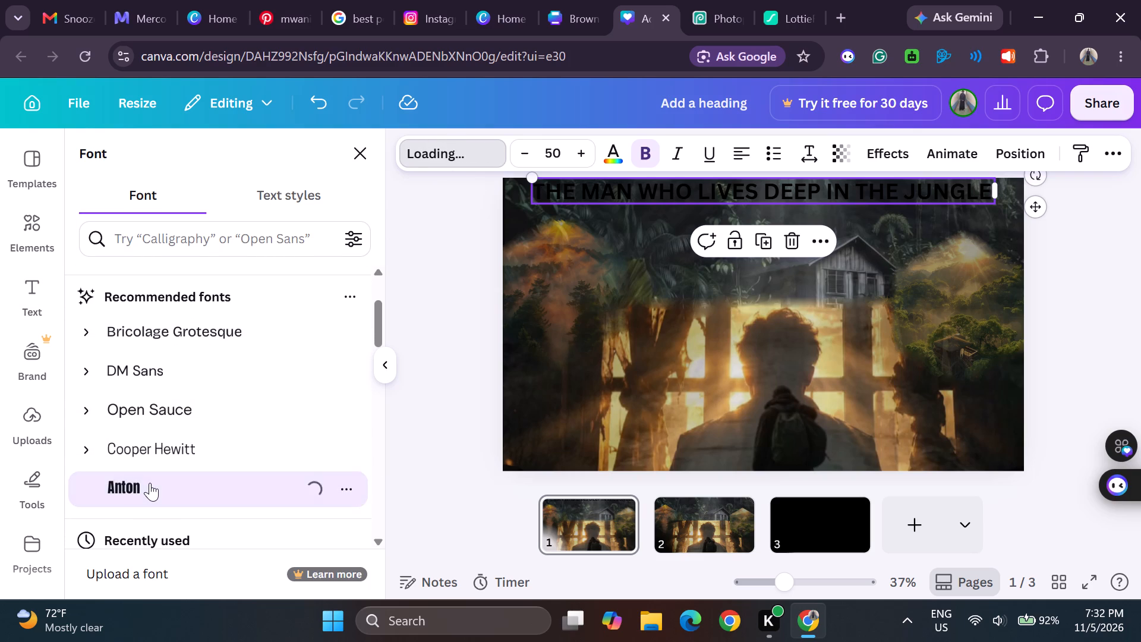
scroll(150, 483, down, 1)
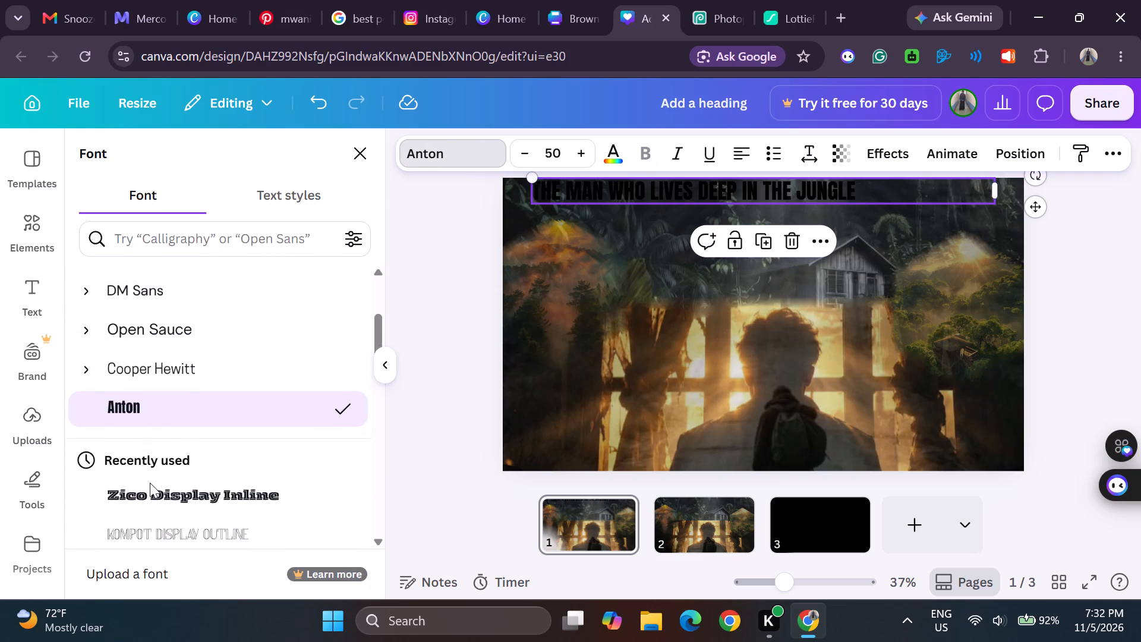
scroll(150, 483, down, 1)
click(171, 479)
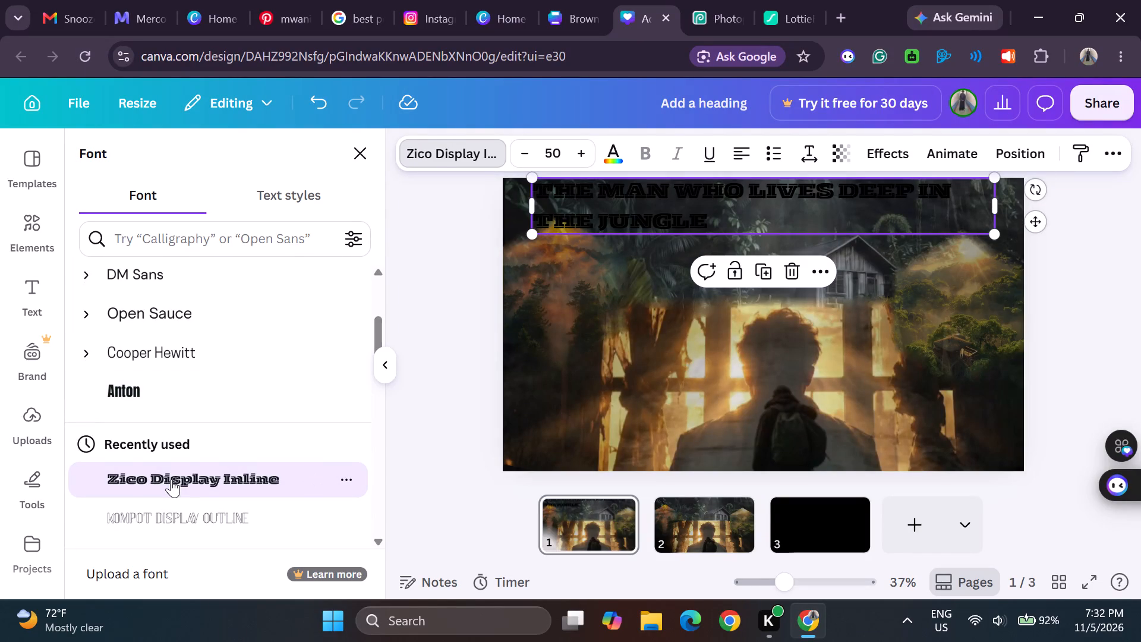
Set the title's font size to 49.
click(521, 146)
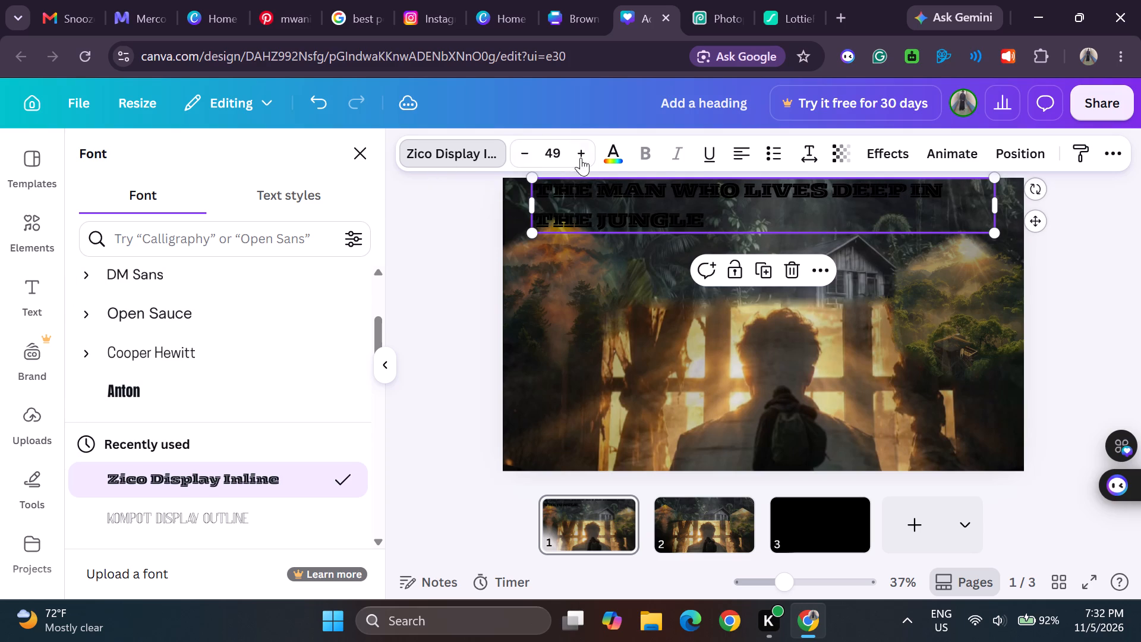
Change the title's text color to the white already used in this design.
click(616, 155)
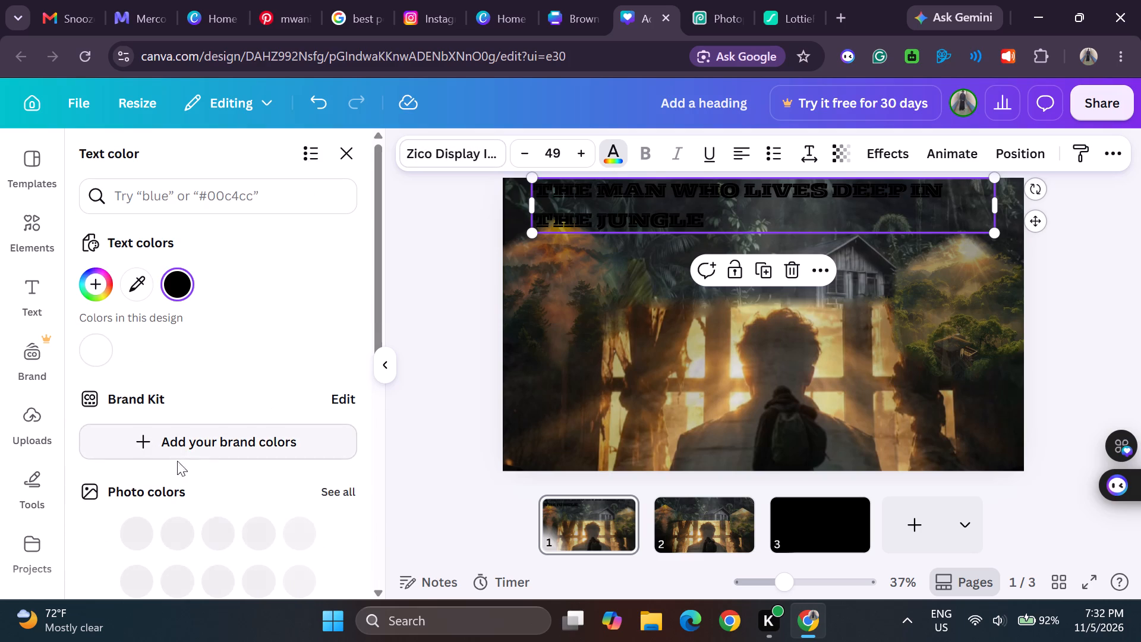
click(99, 342)
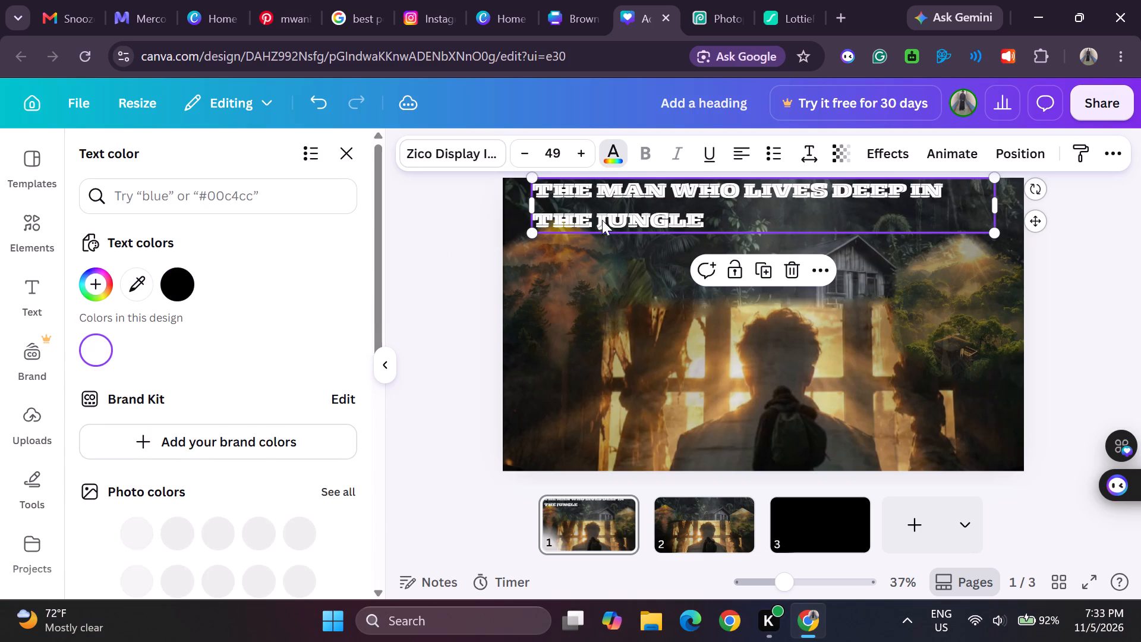
Apply the Curve shape effect to the title "THE MAN WHO LIVES DEEP IN THE JUNGLE".
click(898, 151)
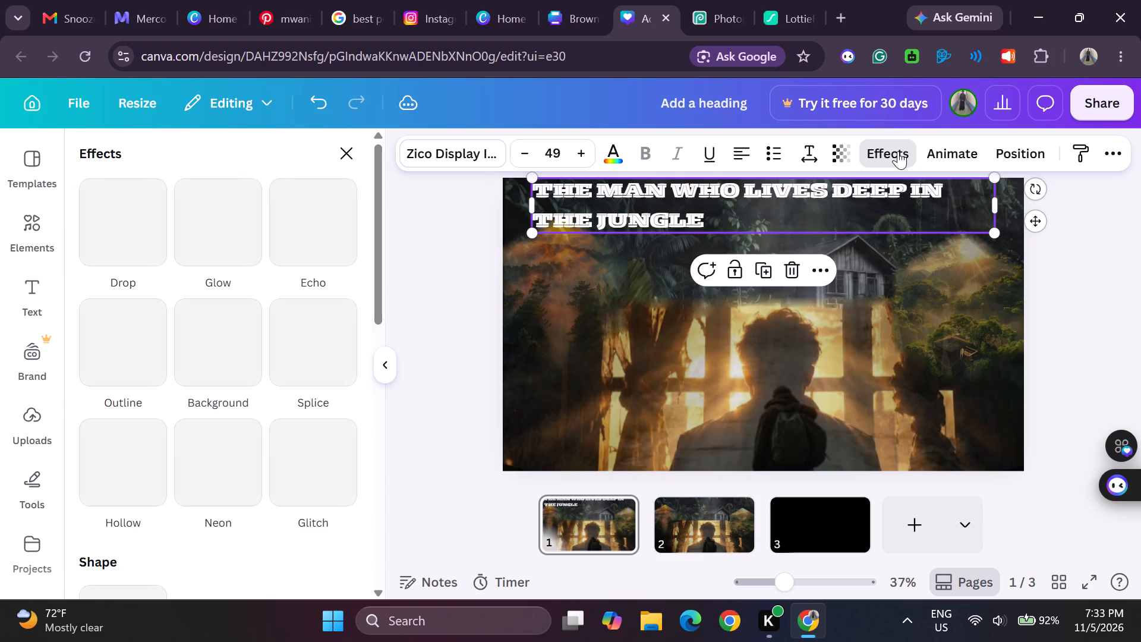
scroll(238, 423, down, 1)
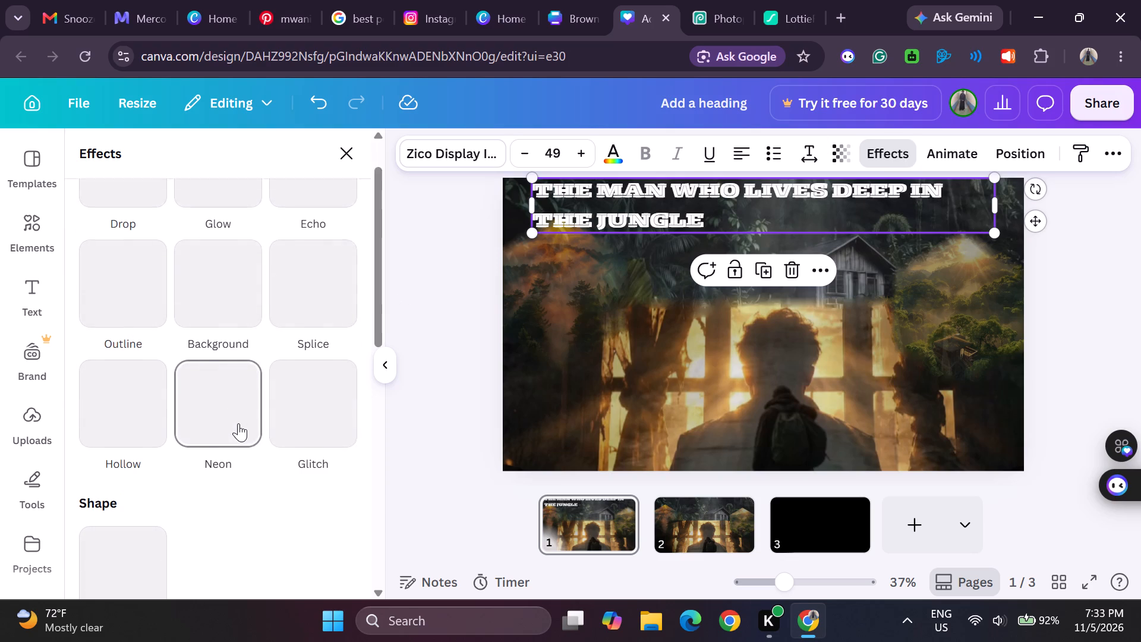
scroll(238, 423, down, 2)
double_click(135, 349)
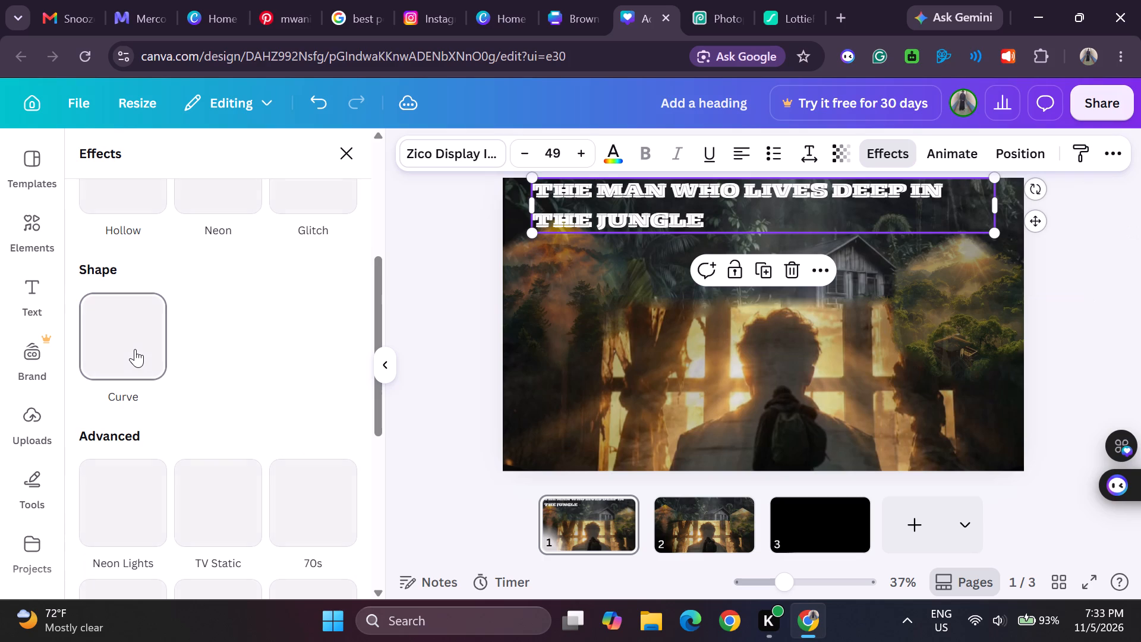
click(135, 349)
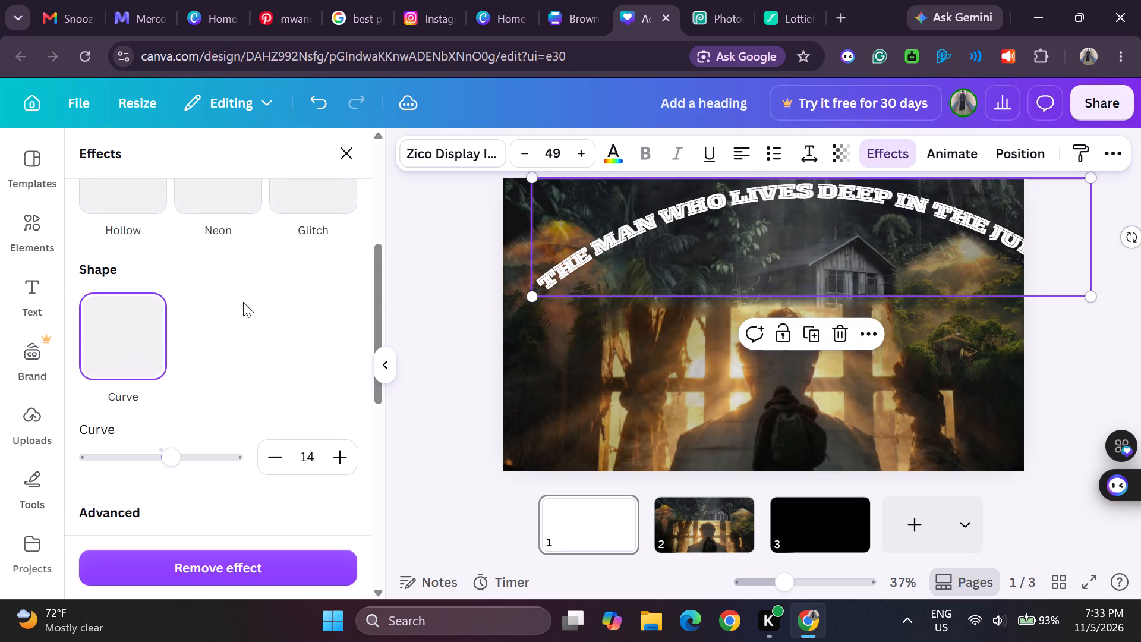
Reselect the curved title and flatten its arc by setting the Curve amount to 11.
click(531, 221)
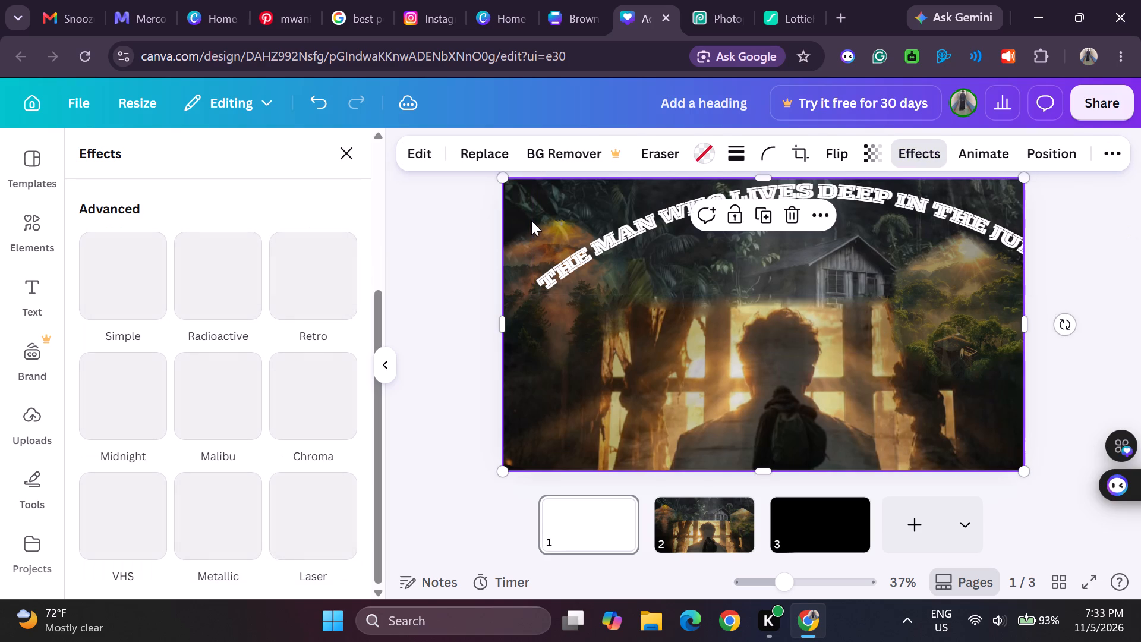
double_click(575, 248)
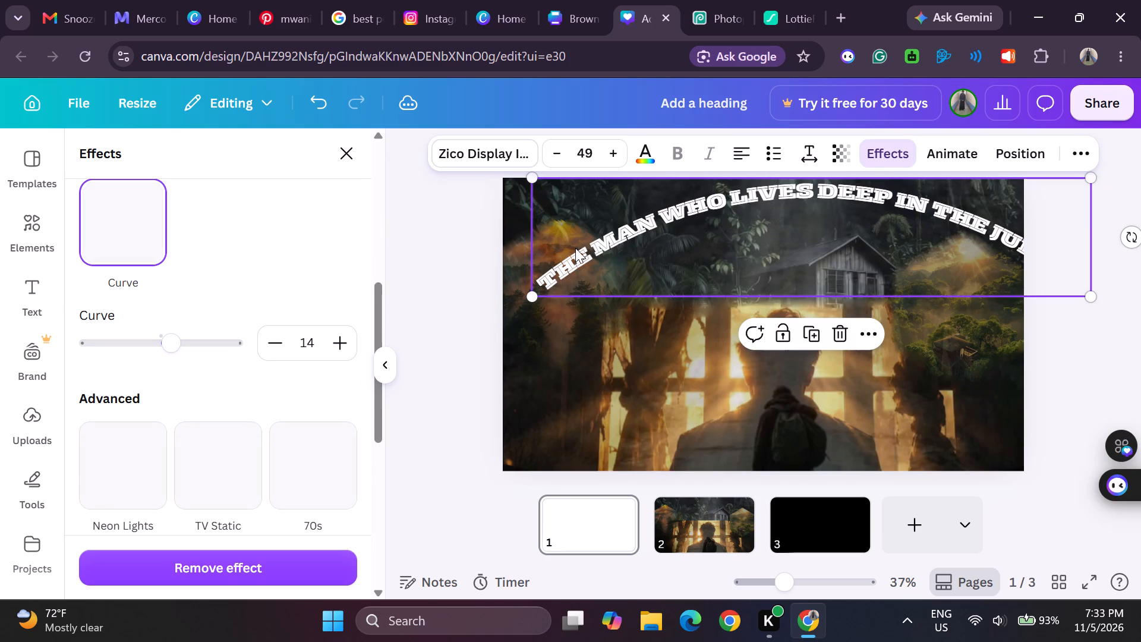
click(575, 248)
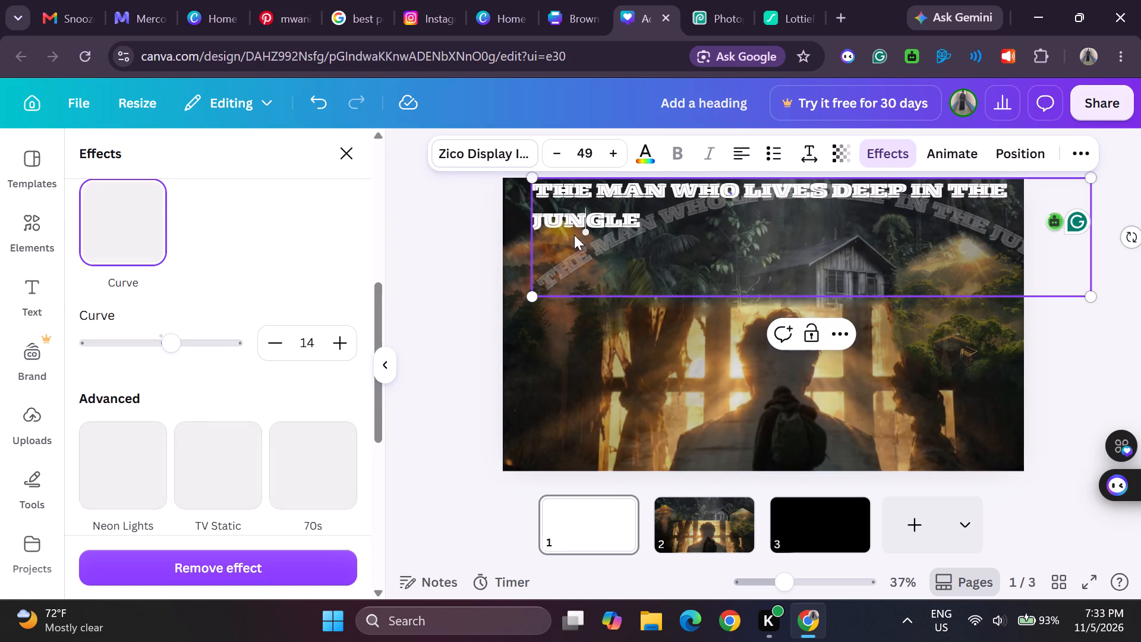
click(176, 349)
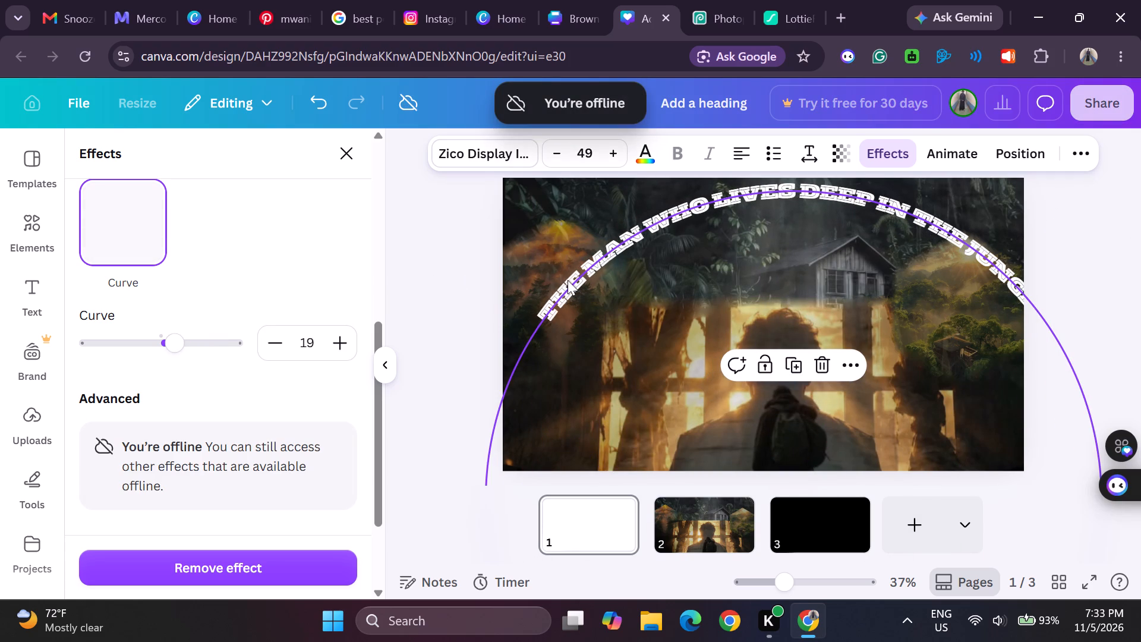
click(174, 343)
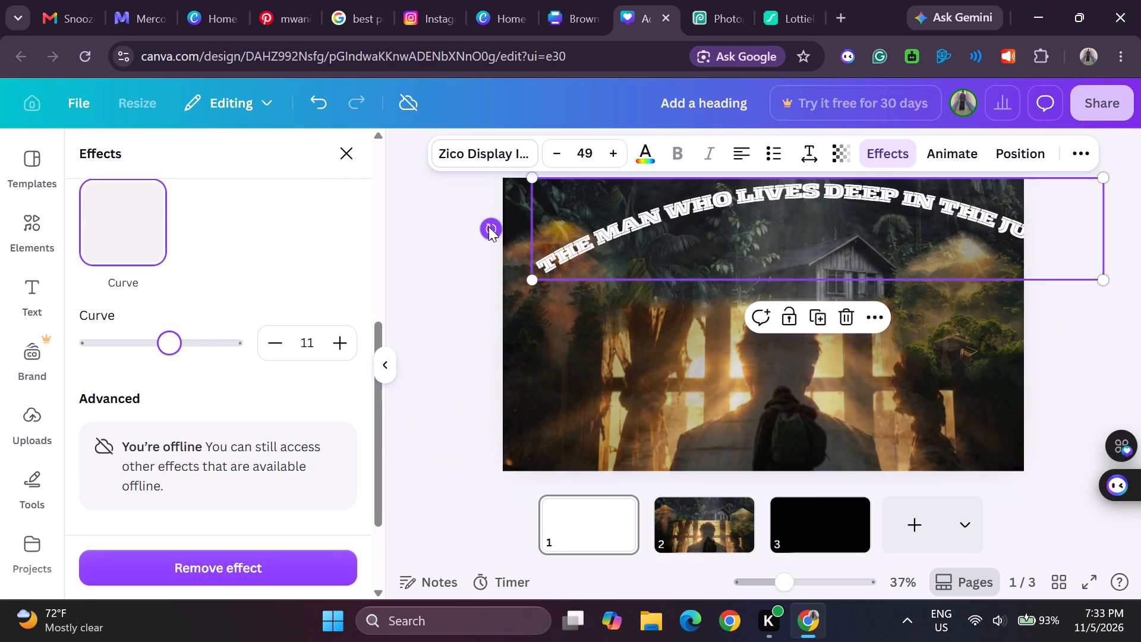
drag(488, 226, 480, 225)
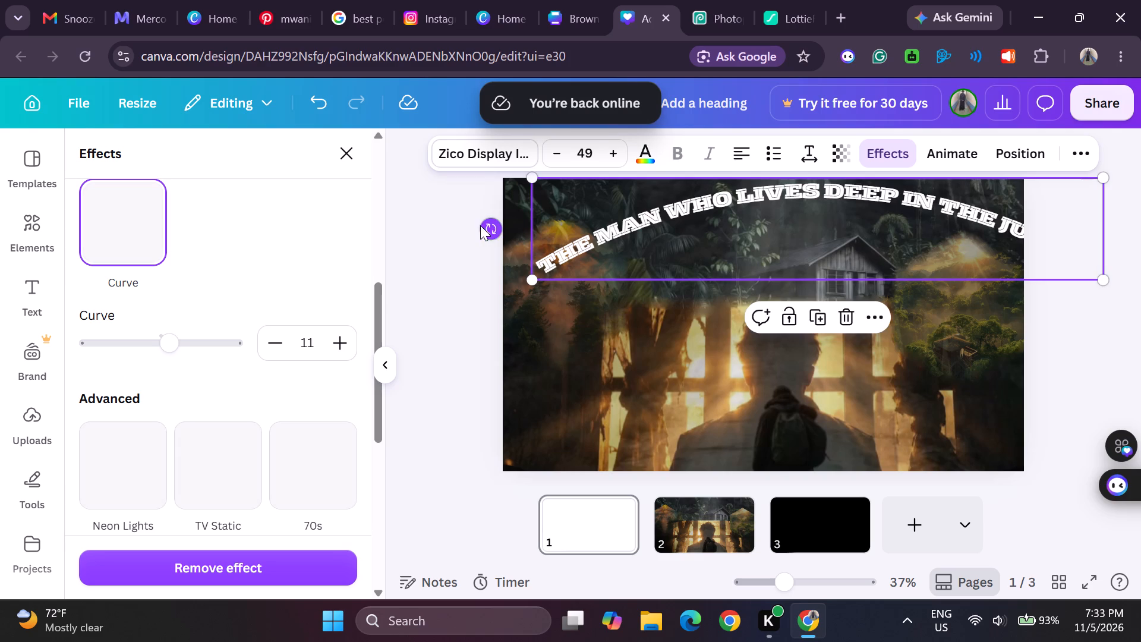
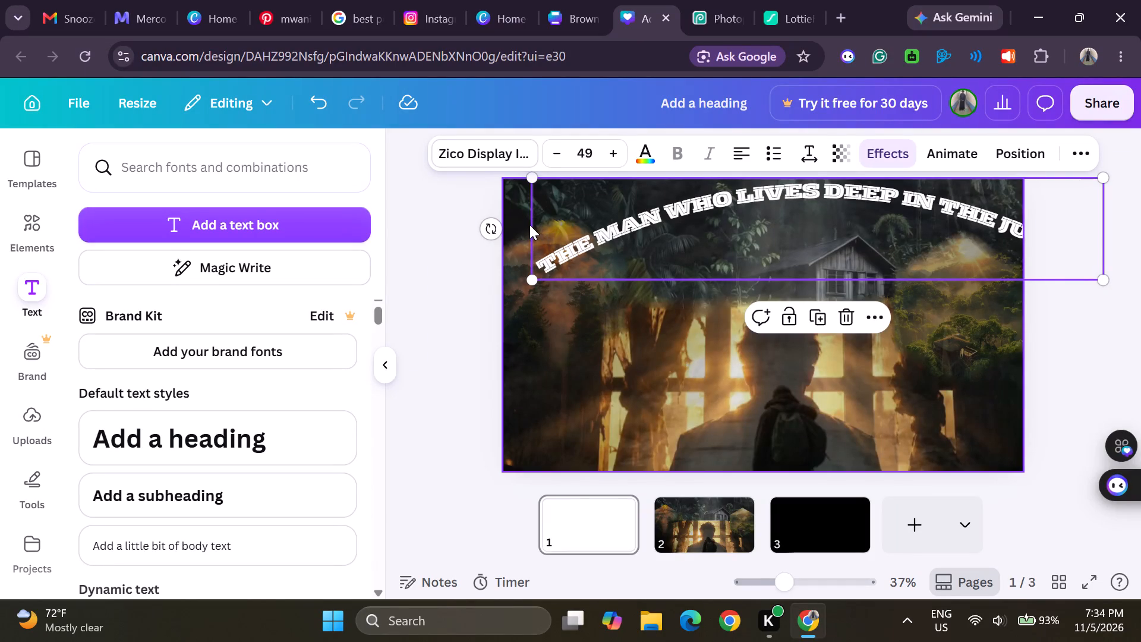
Lock the jungle background image in place behind the curved title.
click(531, 224)
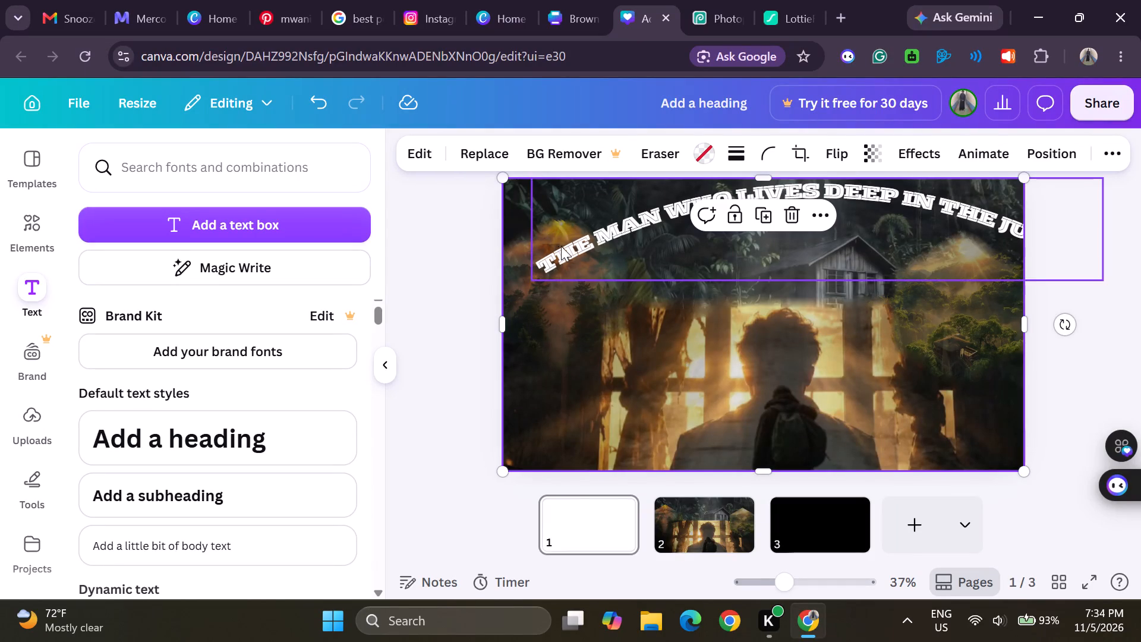
click(531, 240)
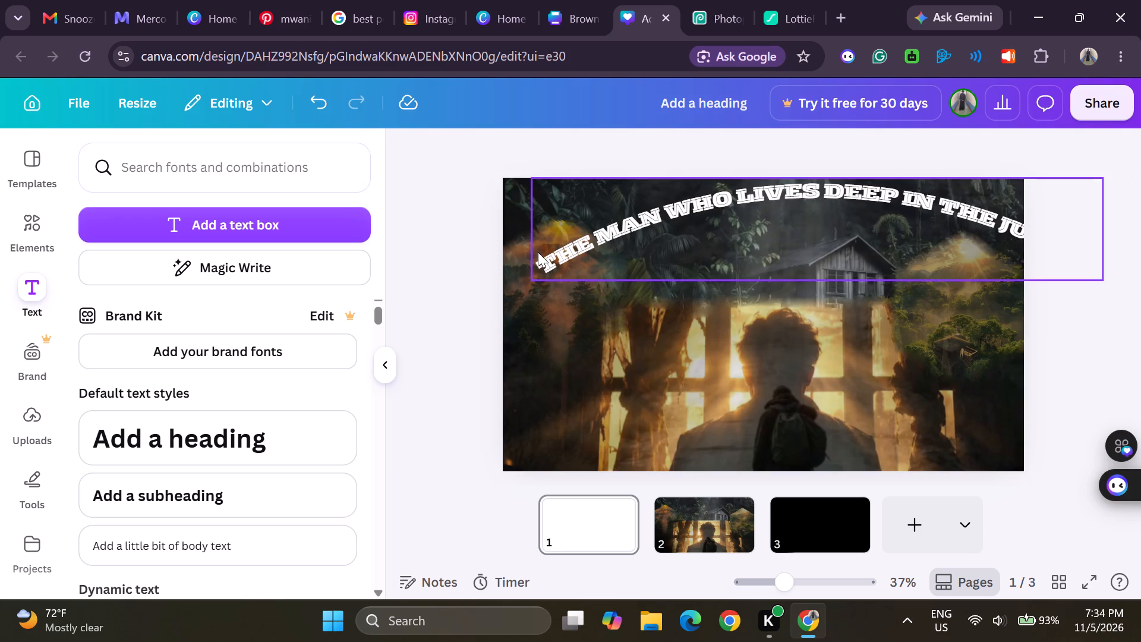
click(537, 251)
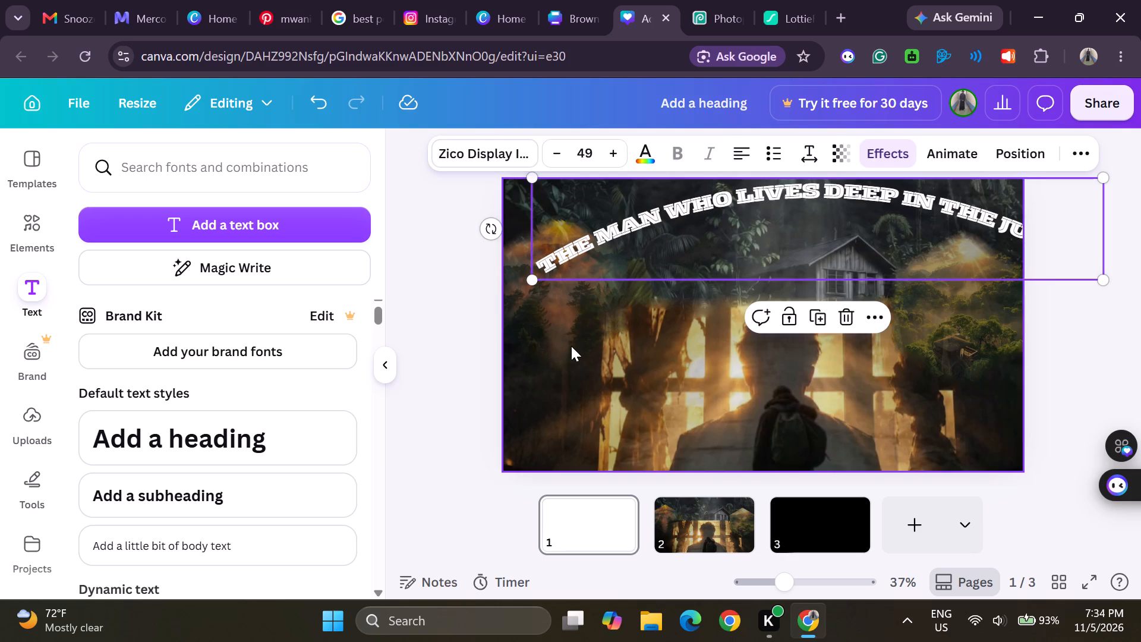
click(571, 346)
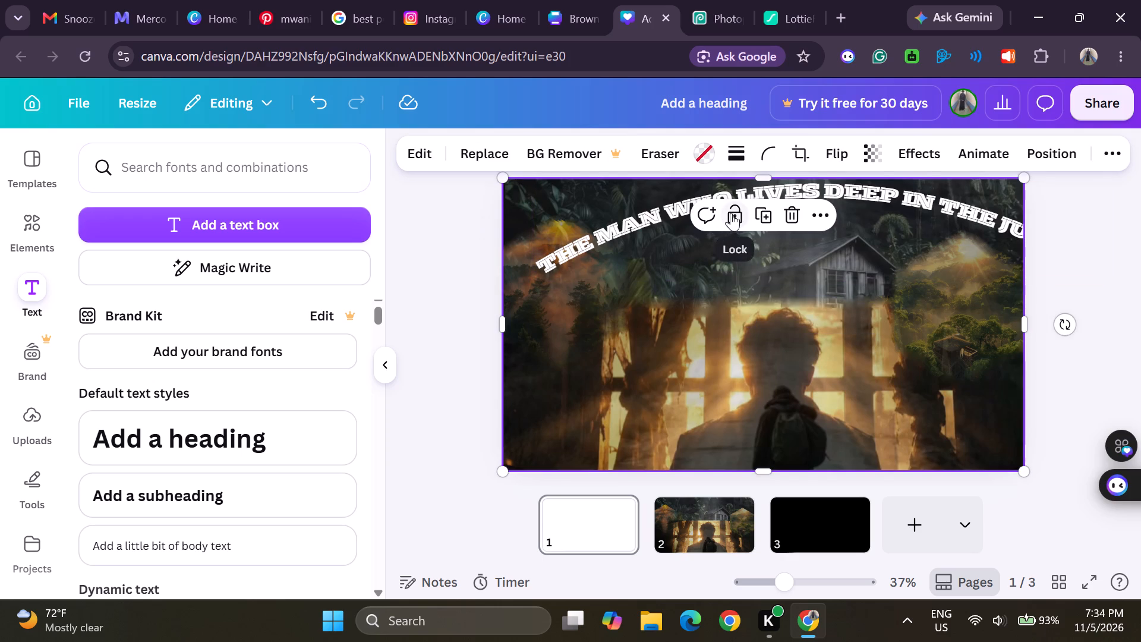
click(731, 213)
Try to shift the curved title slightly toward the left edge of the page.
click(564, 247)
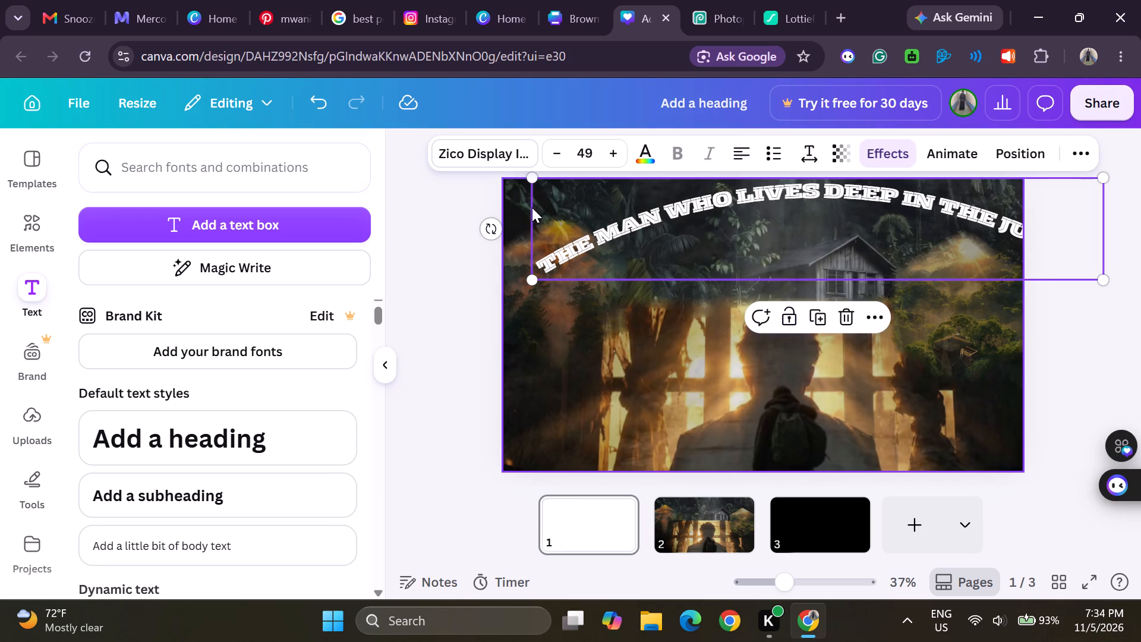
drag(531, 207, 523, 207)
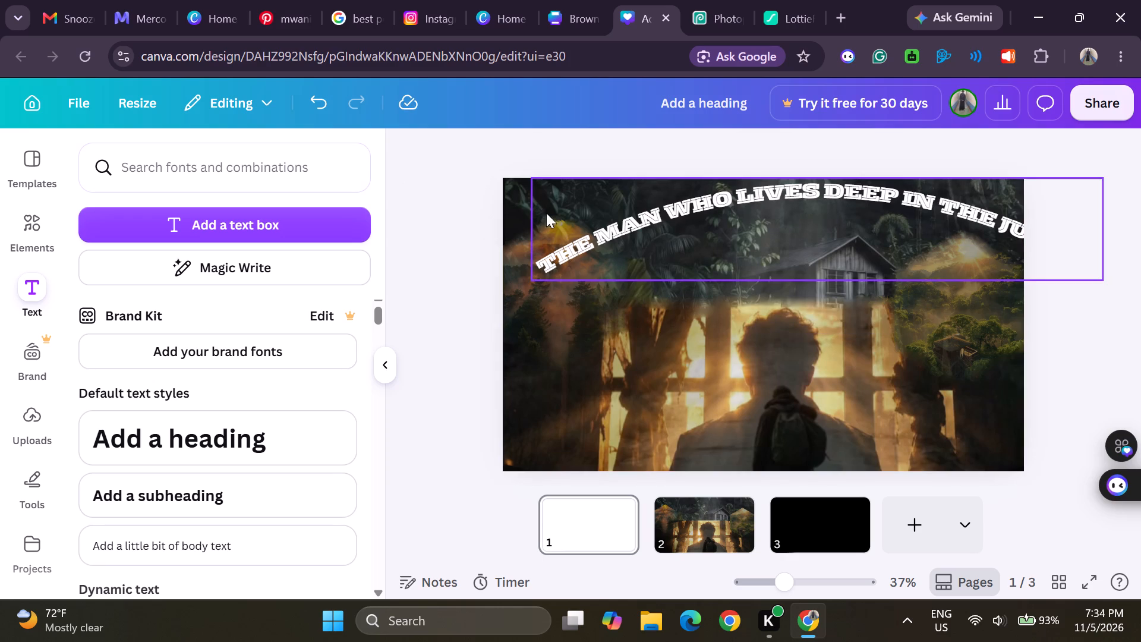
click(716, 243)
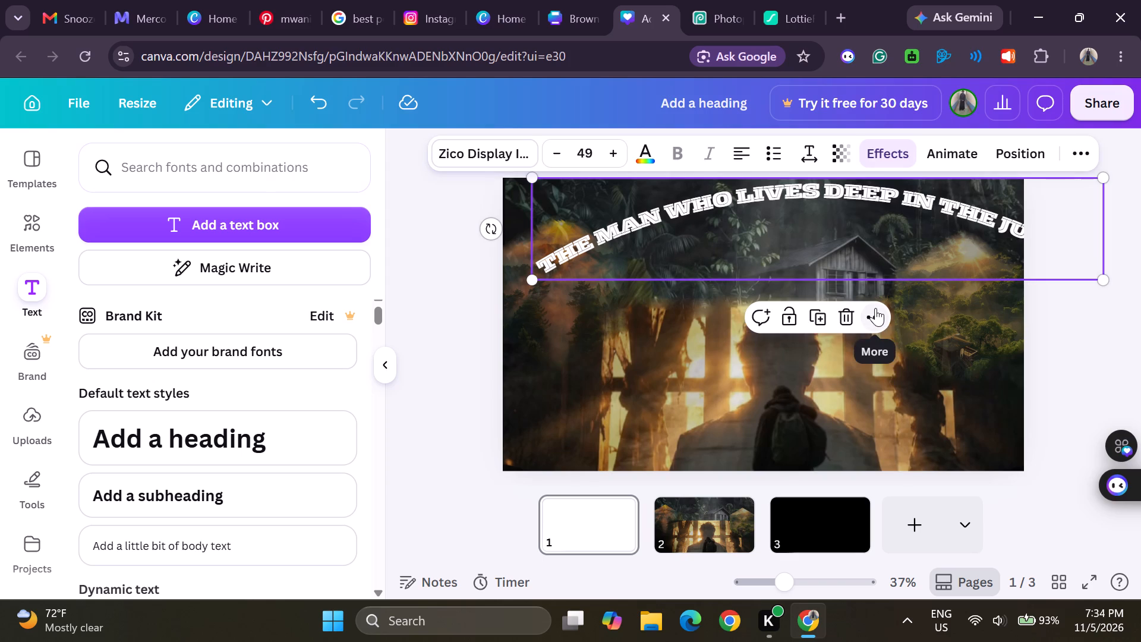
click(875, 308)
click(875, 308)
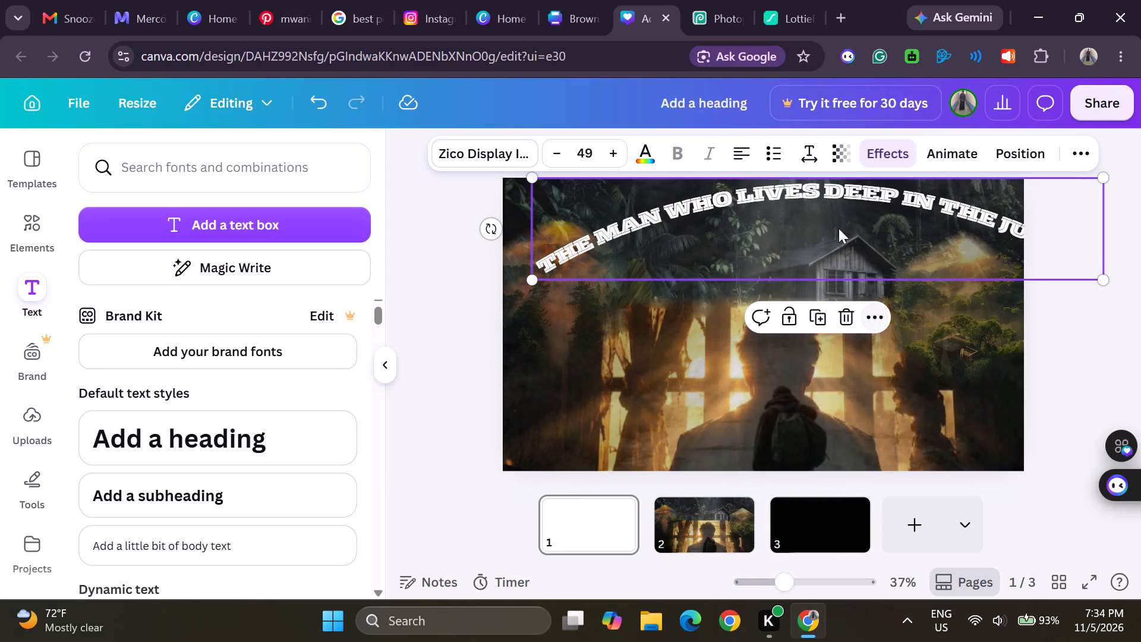
Change the curved title's text alignment to justified.
click(740, 152)
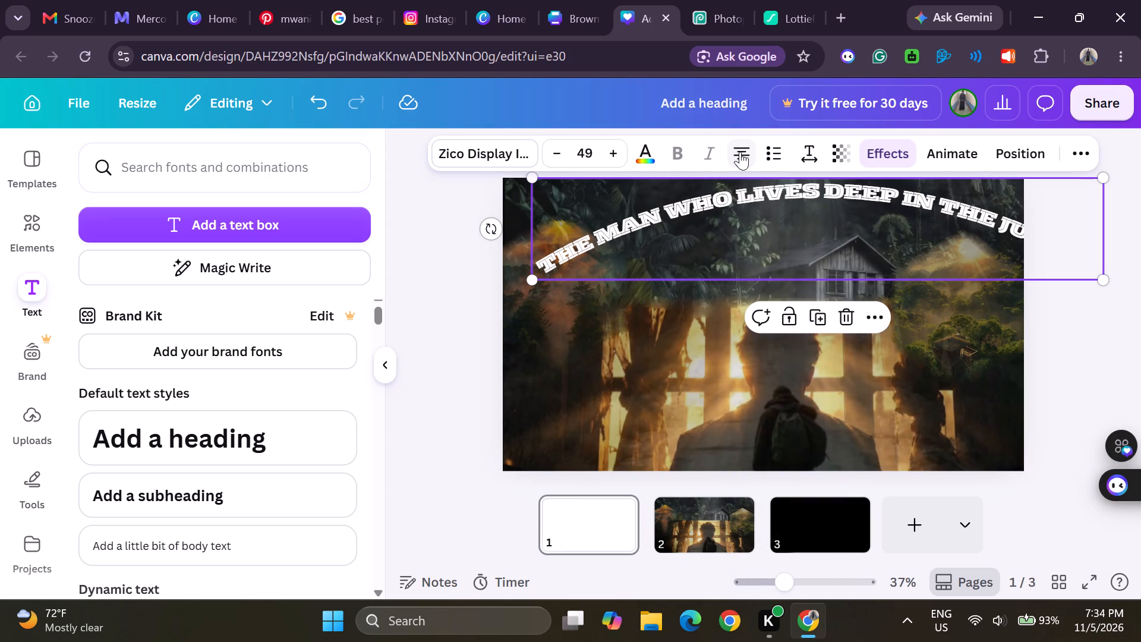
click(740, 152)
click(740, 152)
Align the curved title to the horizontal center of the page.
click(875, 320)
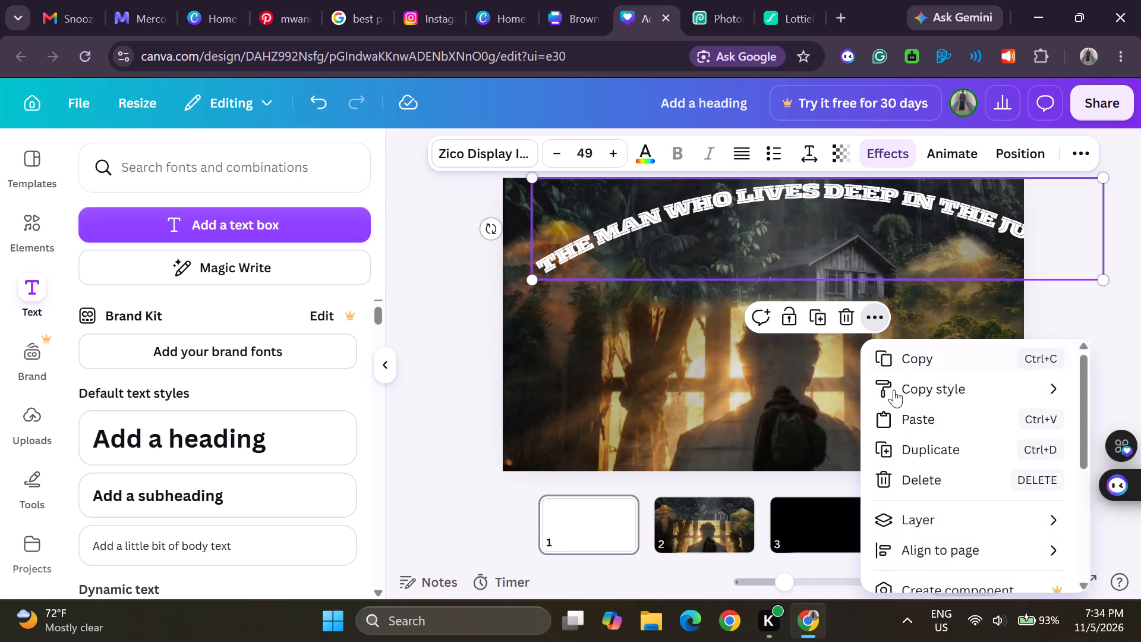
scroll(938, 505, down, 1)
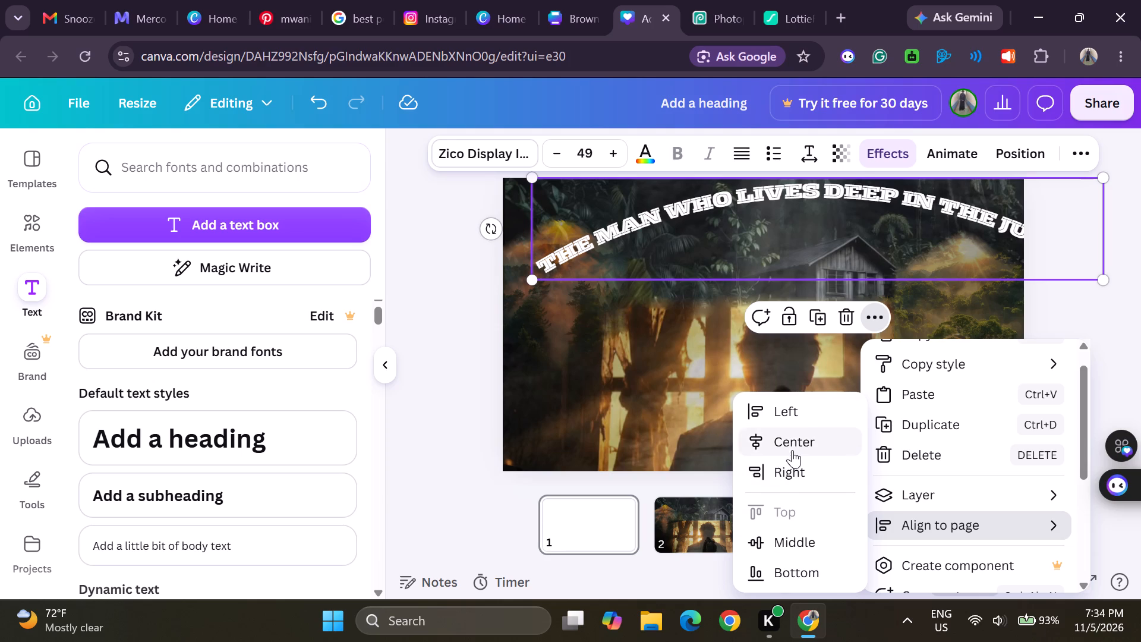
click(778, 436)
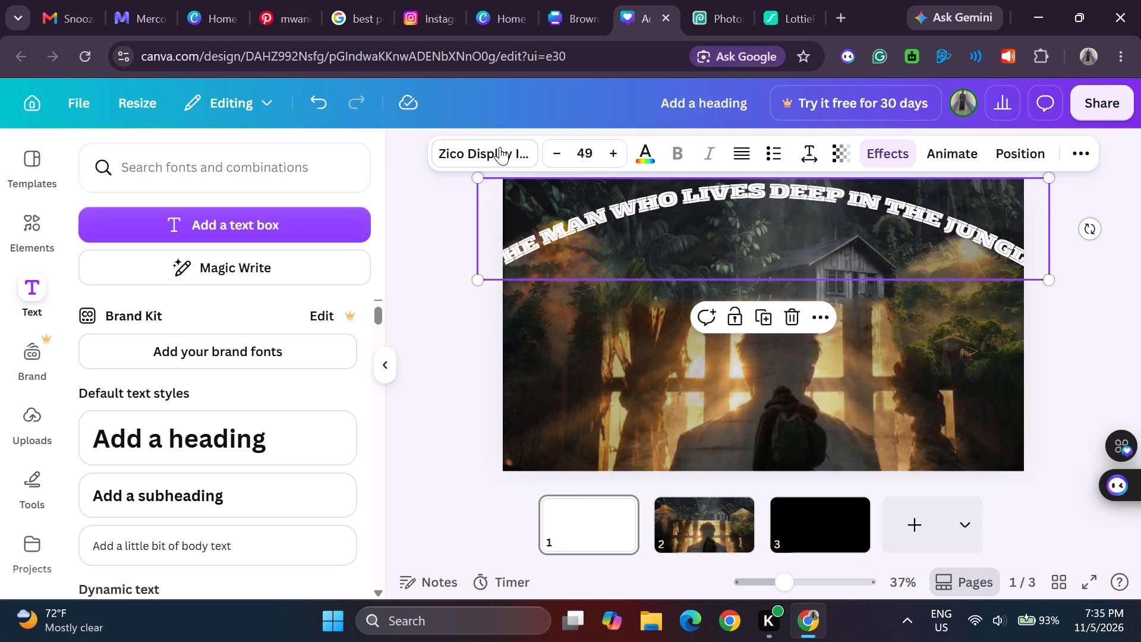
Reduce the curved title's font size to 41.
click(555, 147)
triple_click(555, 147)
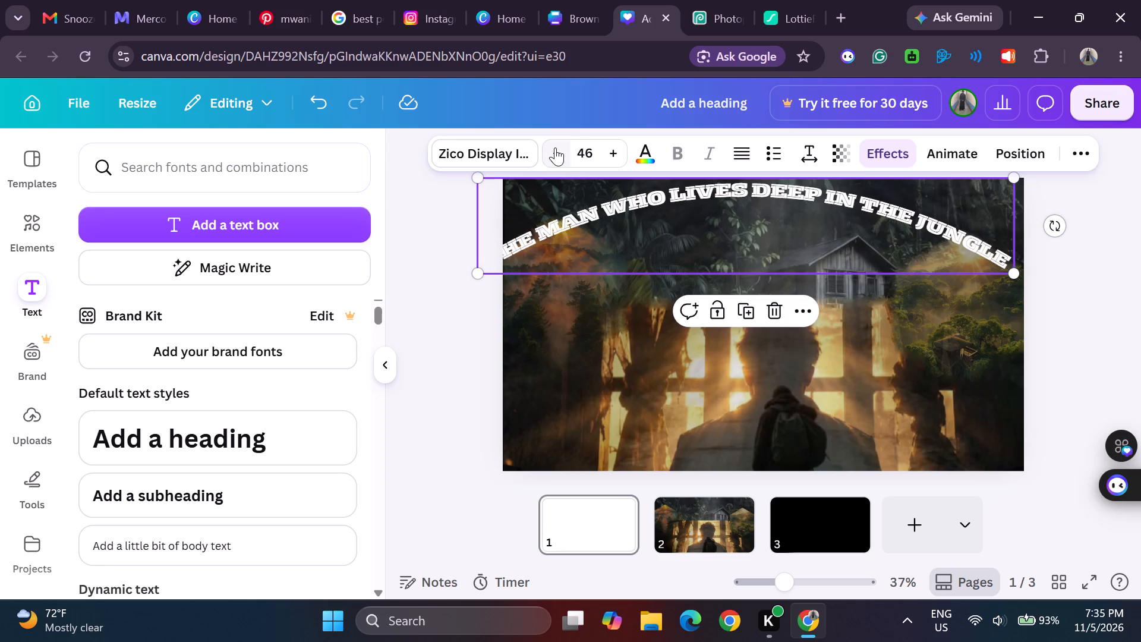
triple_click(555, 147)
click(555, 147)
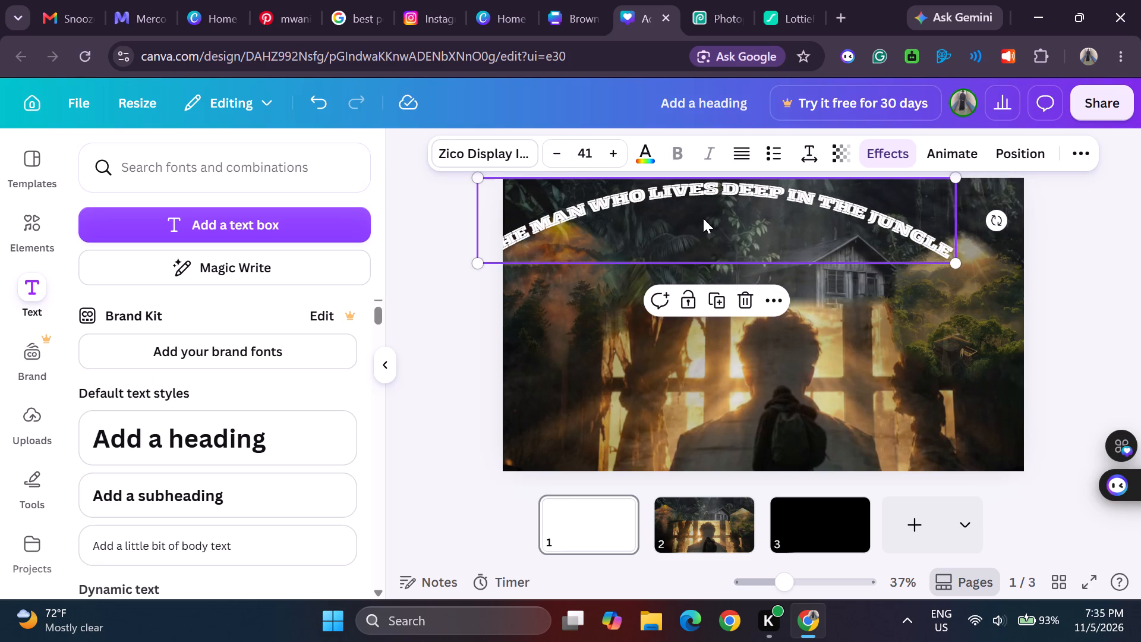
Align the smaller curved title to the horizontal center of the page.
click(769, 295)
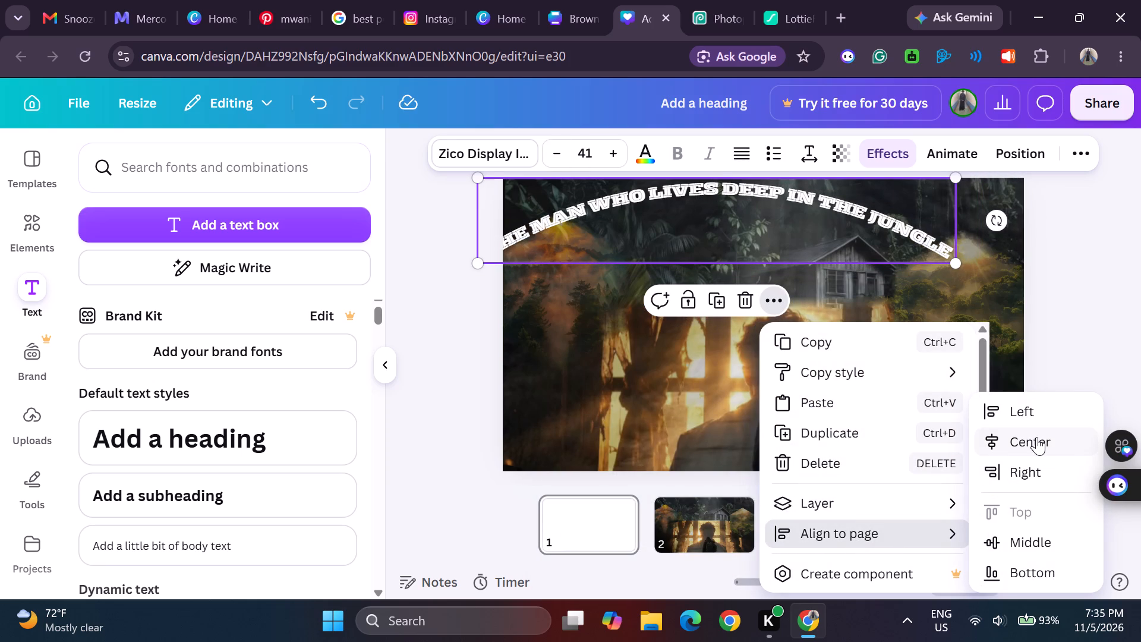
click(1036, 437)
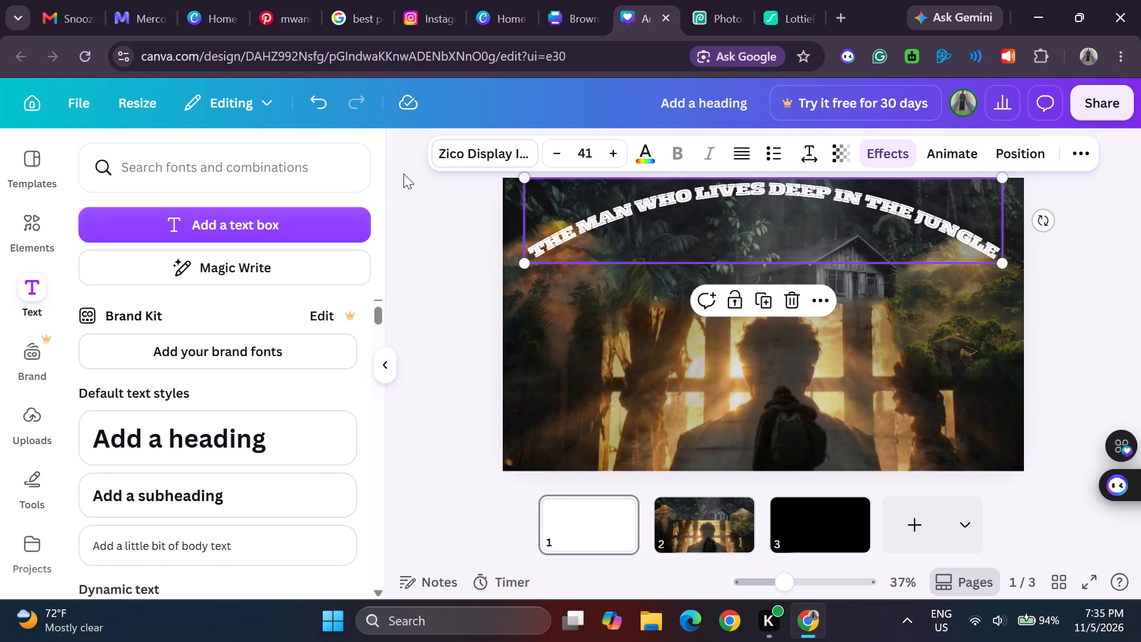
Browse the available text effects for the curved title, from the Advanced styles back to the basic ones.
click(871, 150)
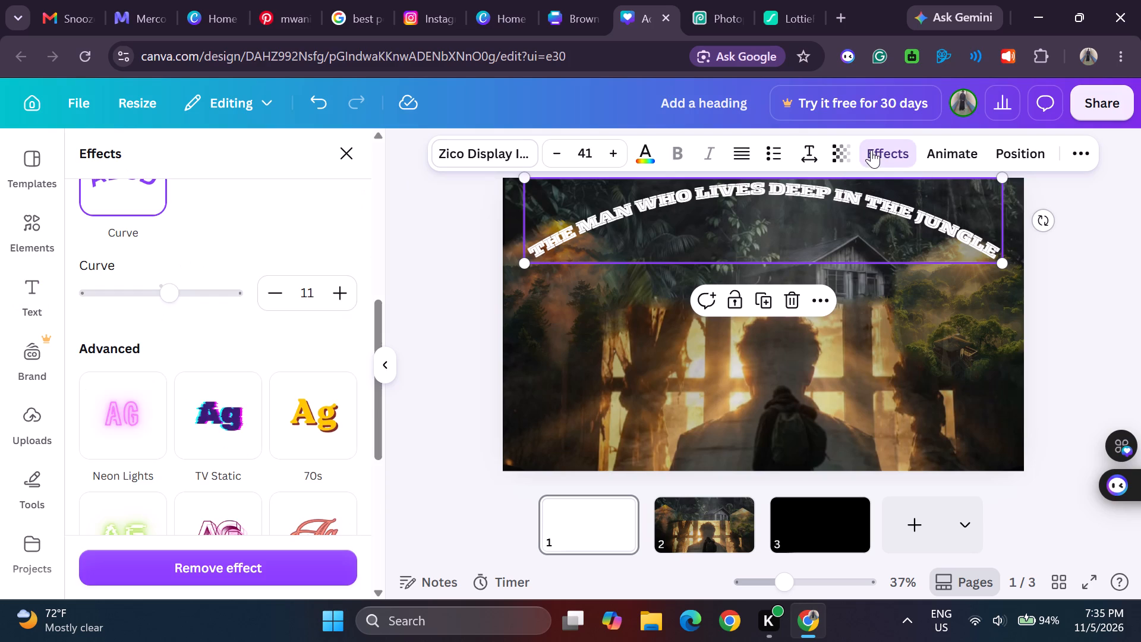
scroll(178, 445, down, 1)
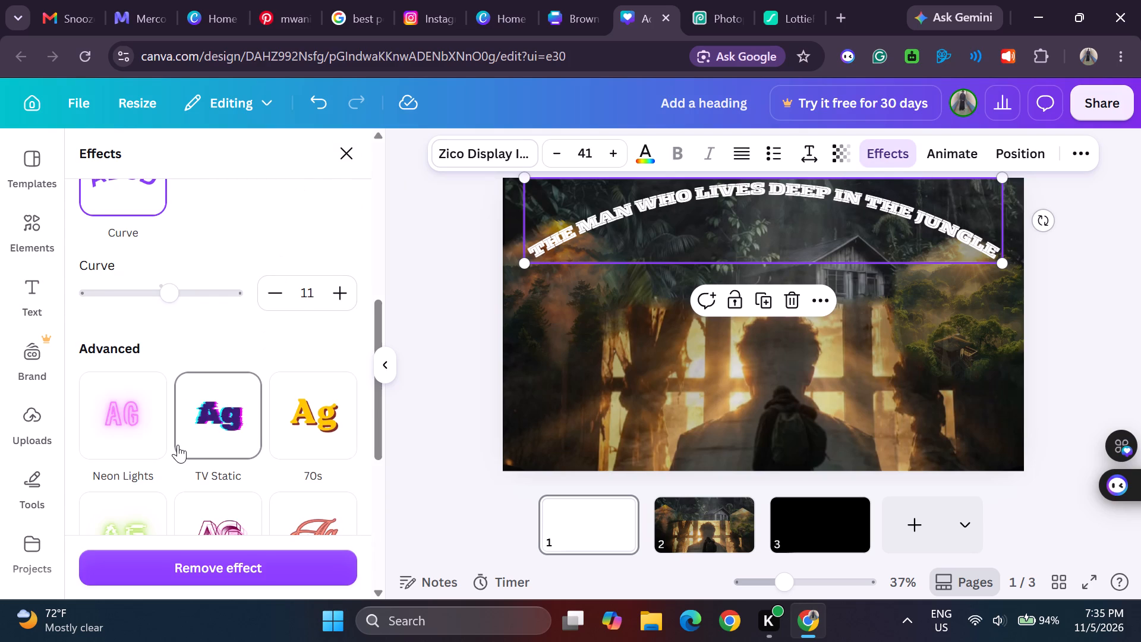
scroll(178, 445, down, 2)
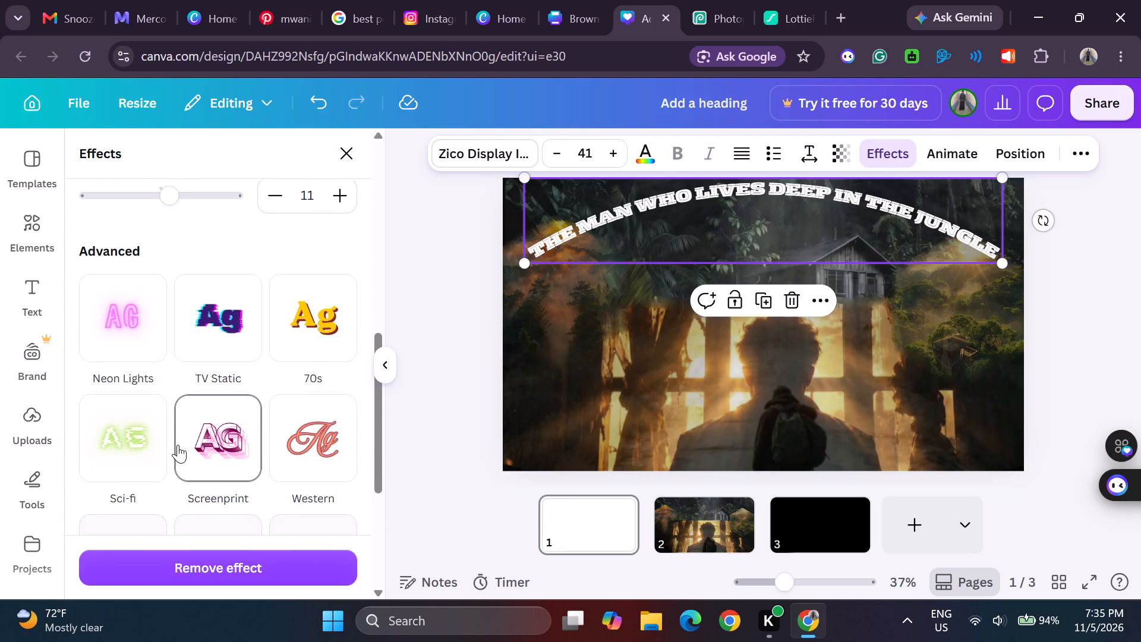
scroll(178, 445, down, 2)
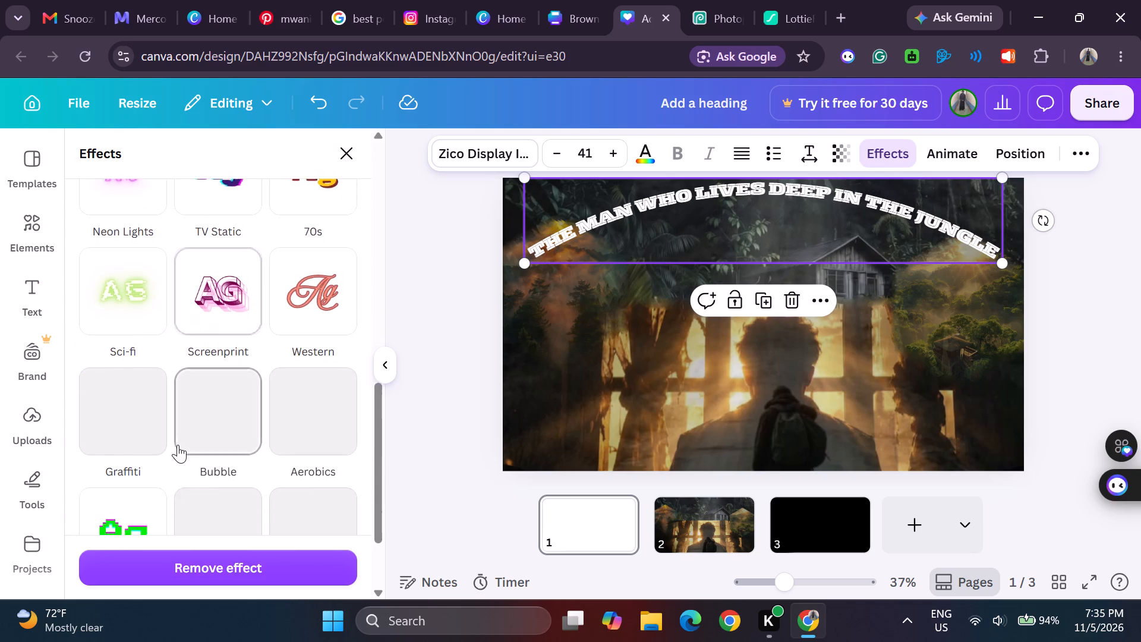
scroll(178, 445, down, 3)
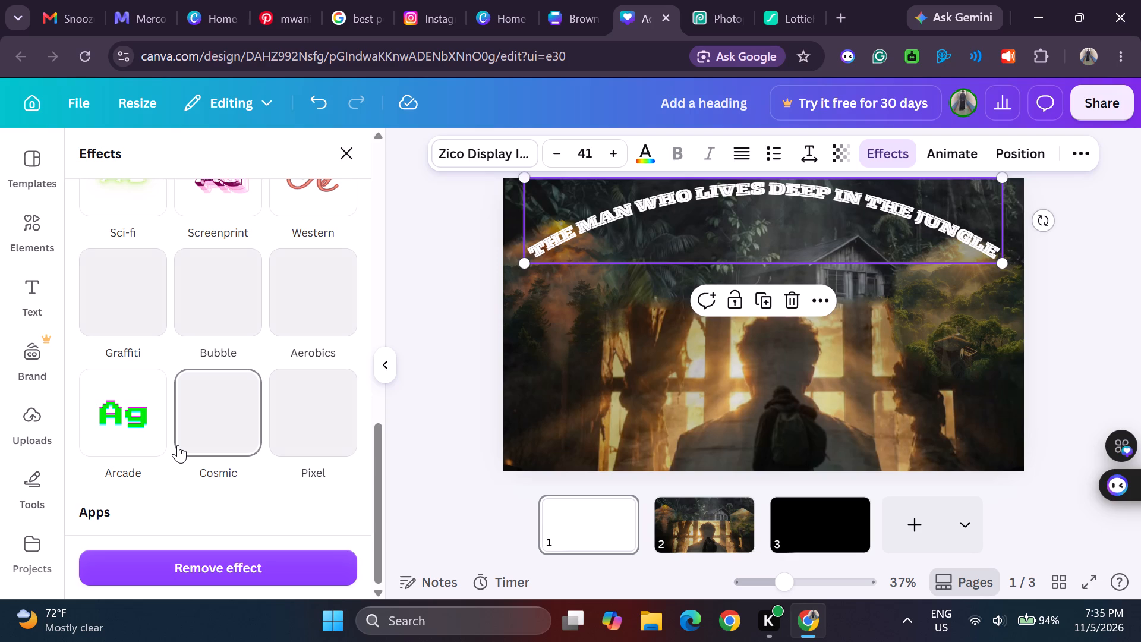
scroll(178, 445, up, 3)
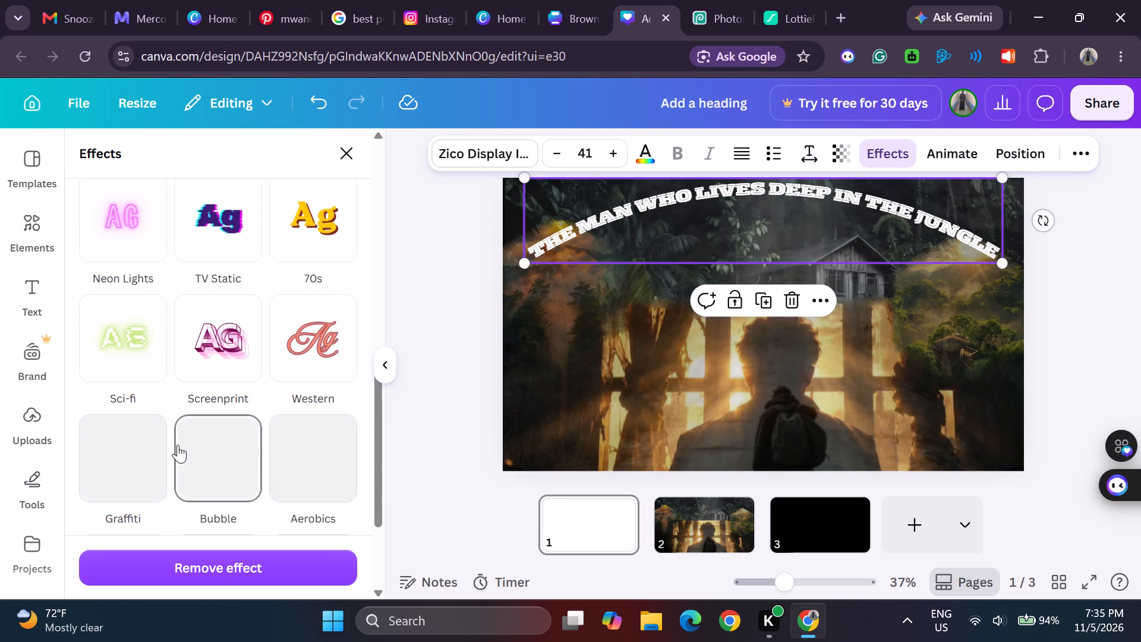
scroll(178, 445, up, 5)
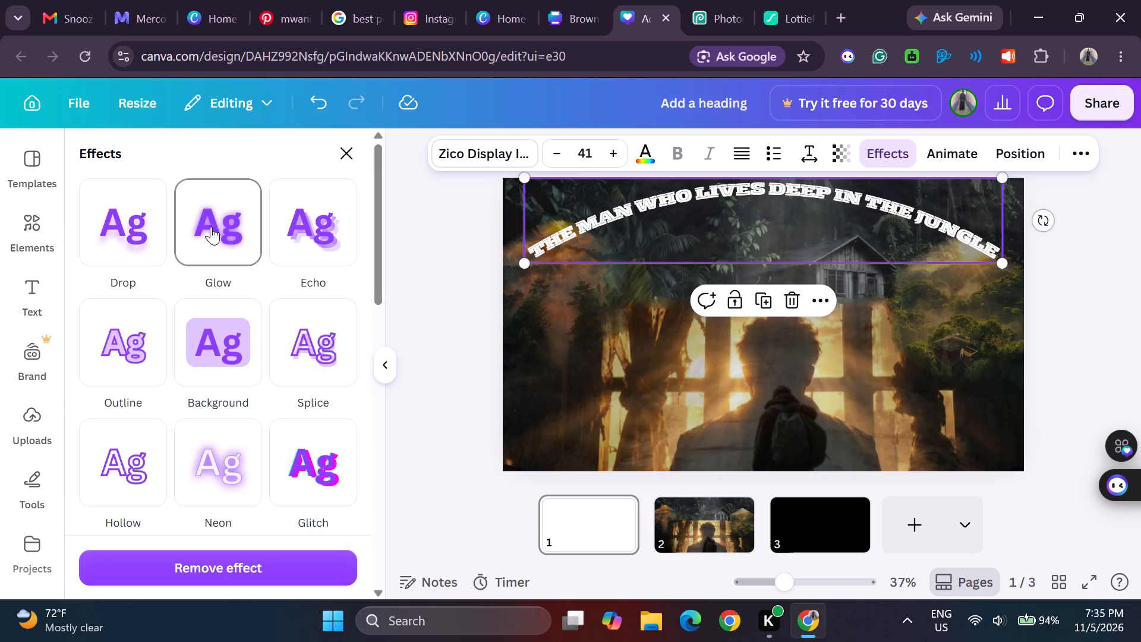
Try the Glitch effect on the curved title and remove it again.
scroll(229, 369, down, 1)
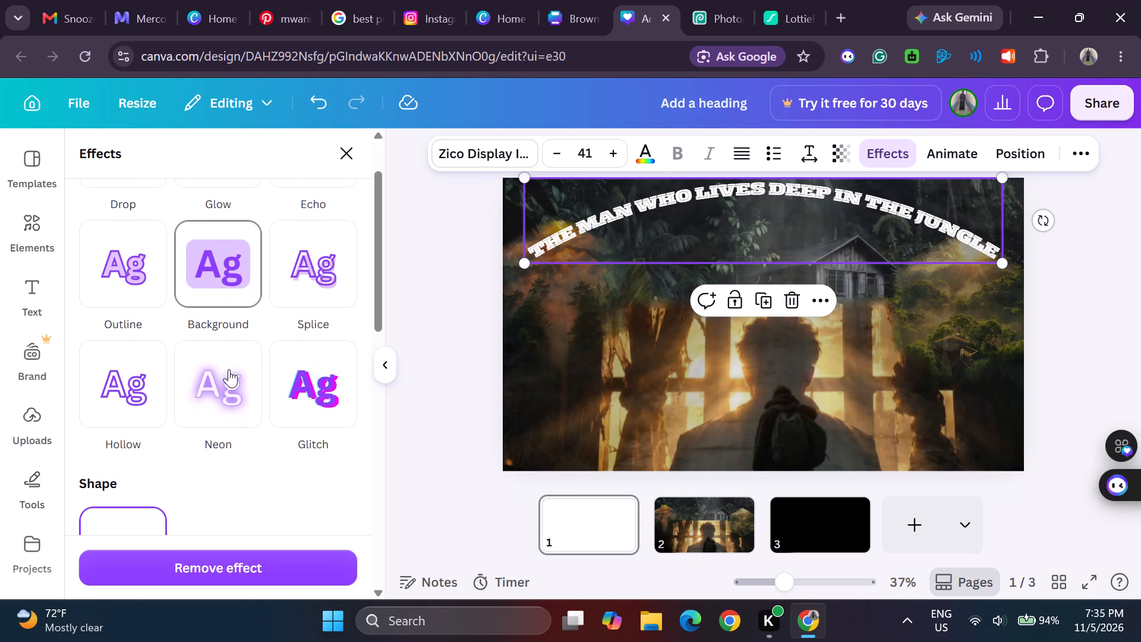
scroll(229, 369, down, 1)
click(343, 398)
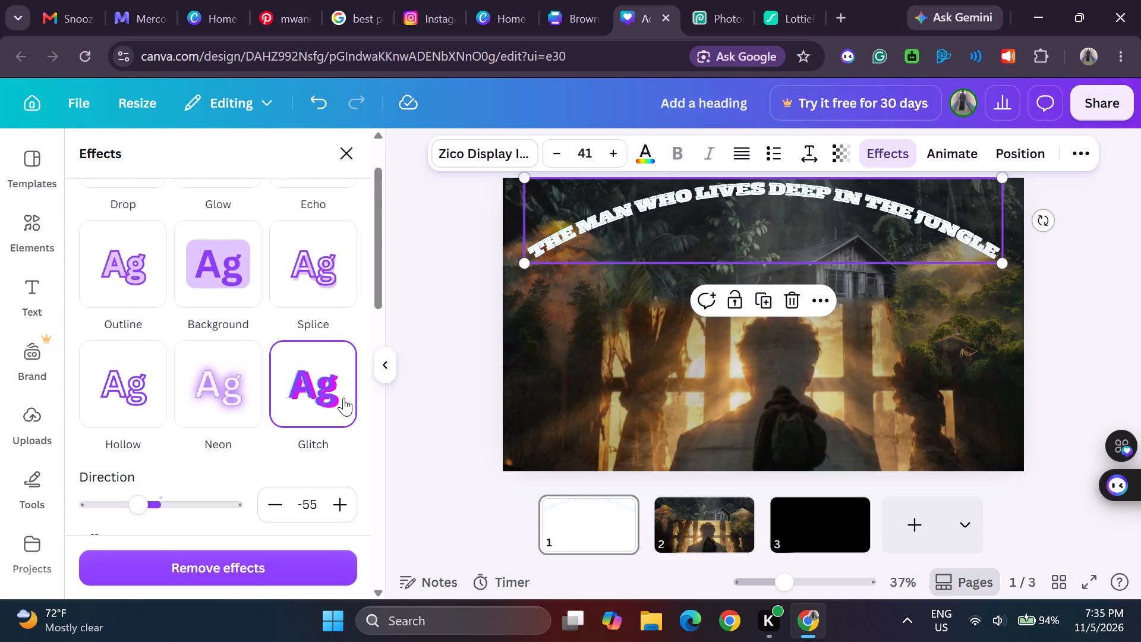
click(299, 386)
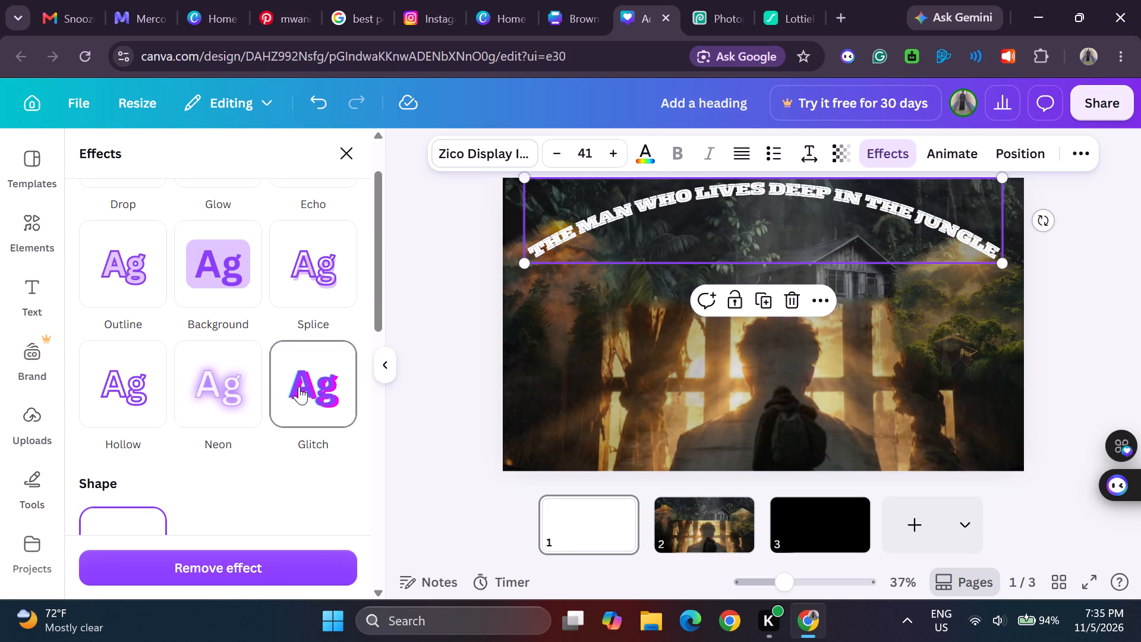
Apply the Glow effect to the curved title and set its Intensity to 32.
scroll(187, 298, up, 1)
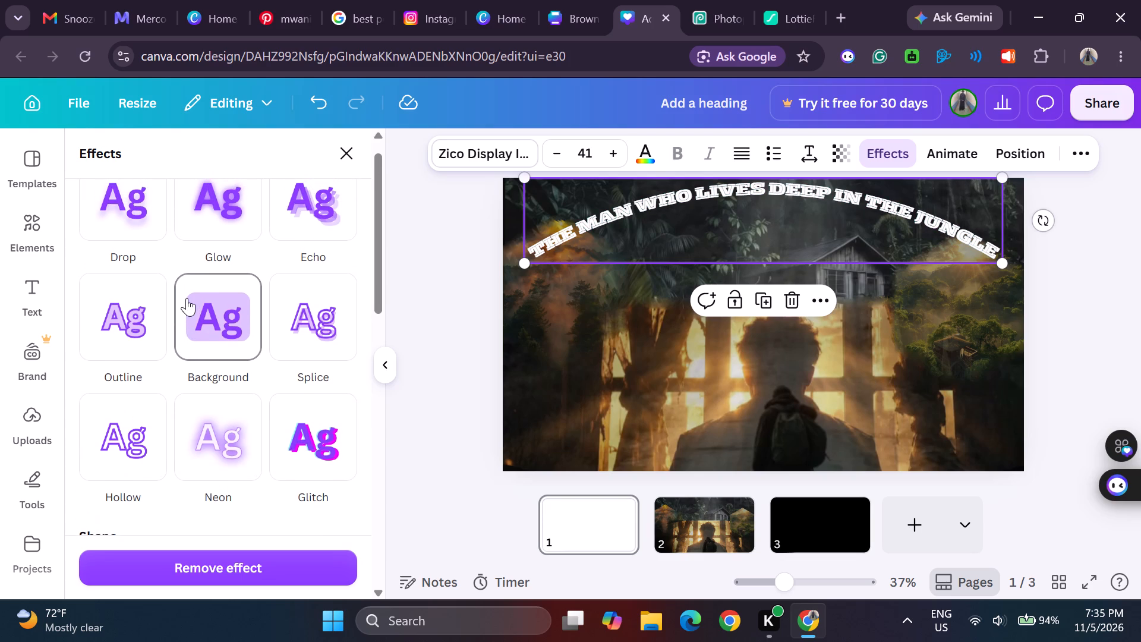
scroll(187, 298, up, 1)
click(224, 212)
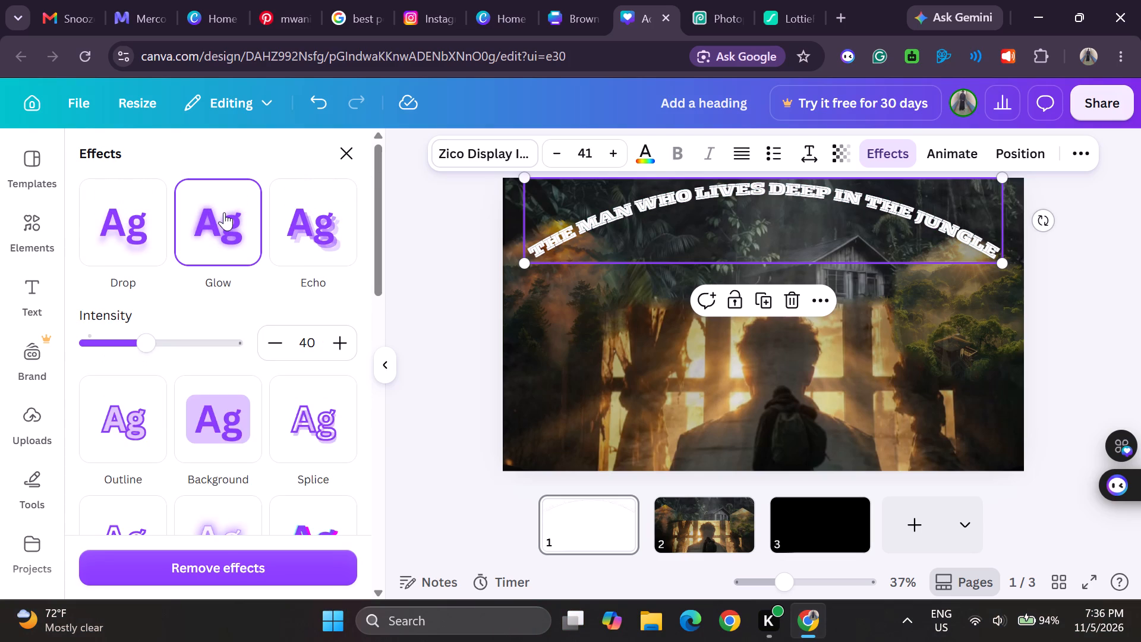
click(224, 212)
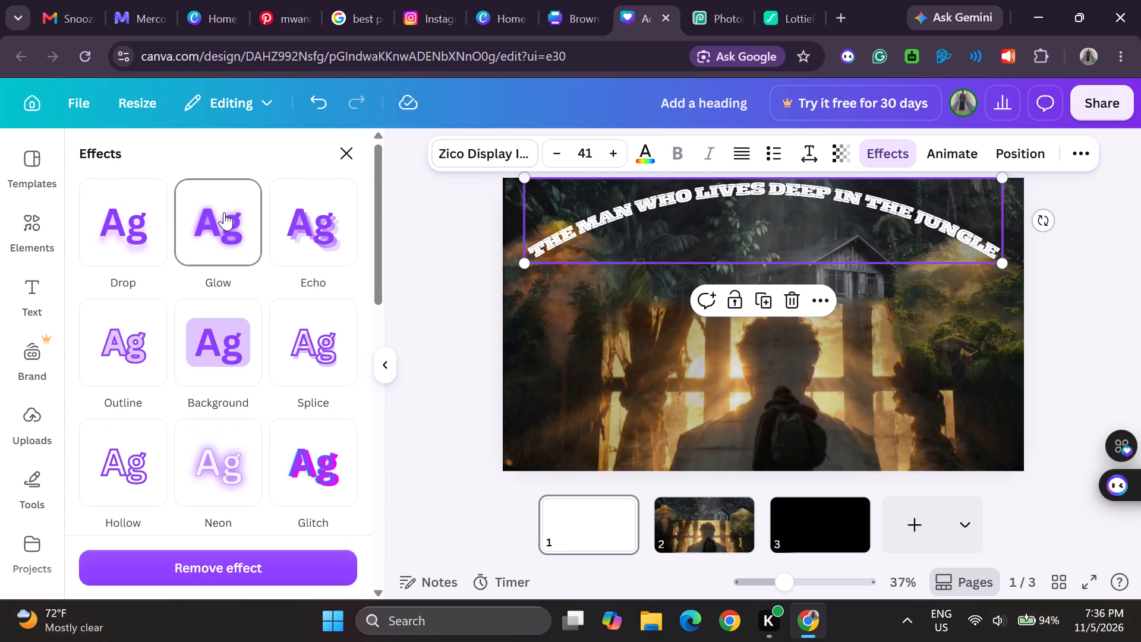
double_click(224, 212)
click(216, 238)
drag(149, 348, 150, 348)
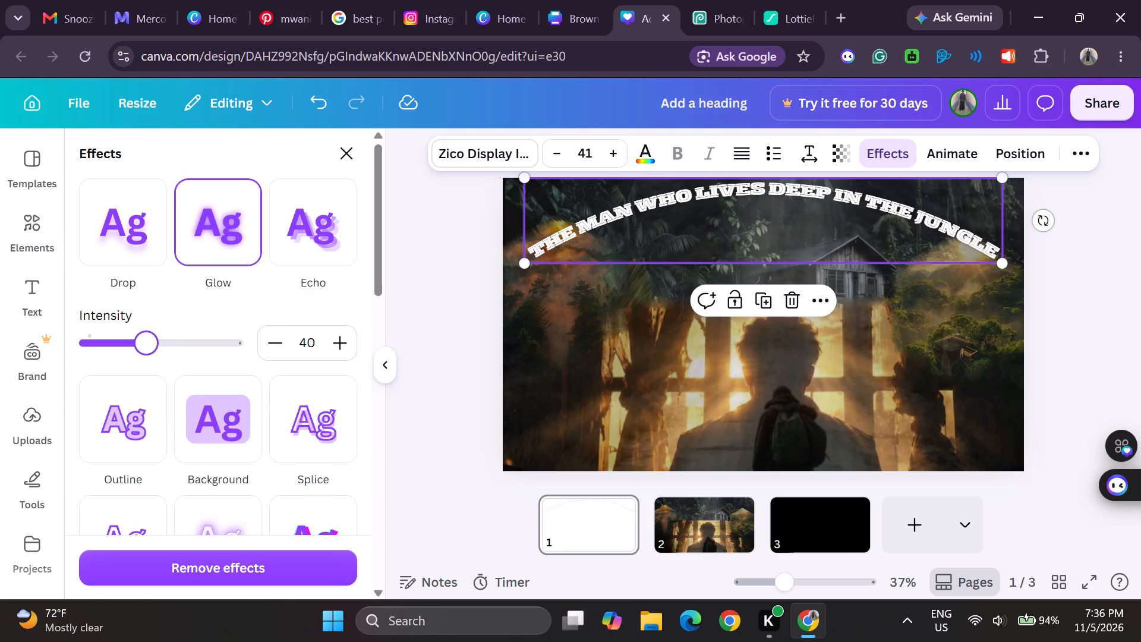
drag(150, 348, 220, 354)
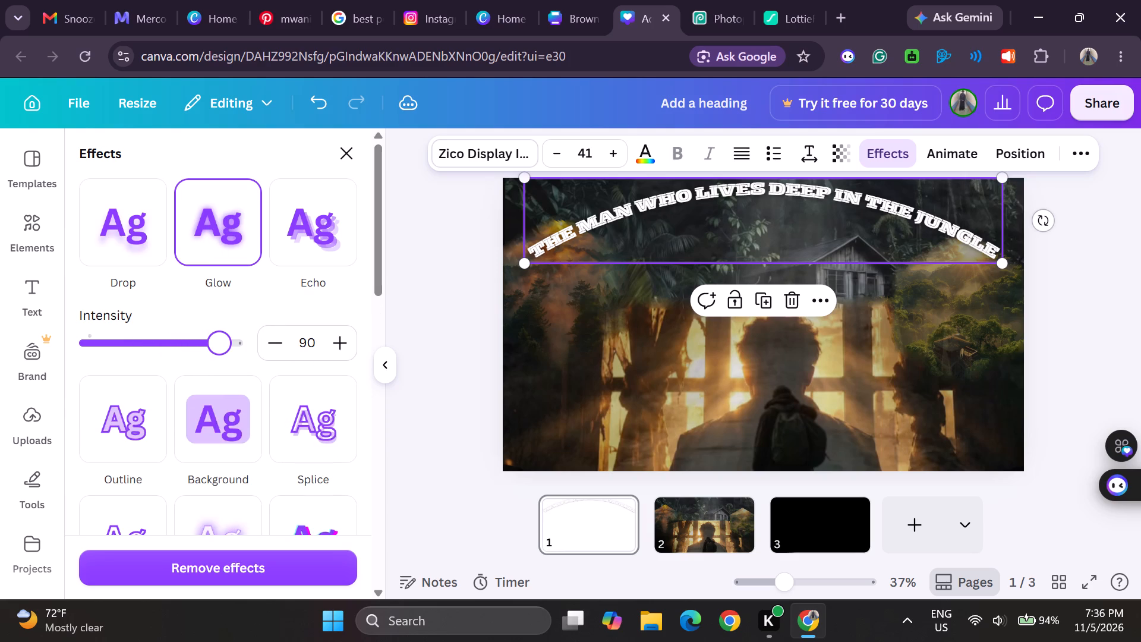
drag(220, 354, 152, 355)
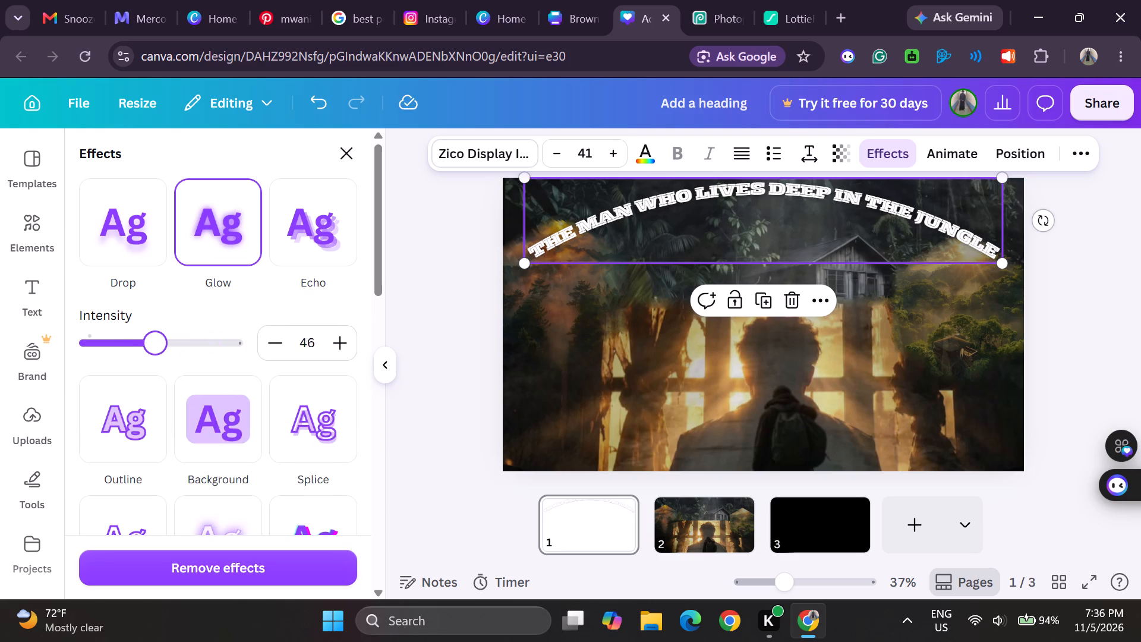
drag(152, 355, 135, 364)
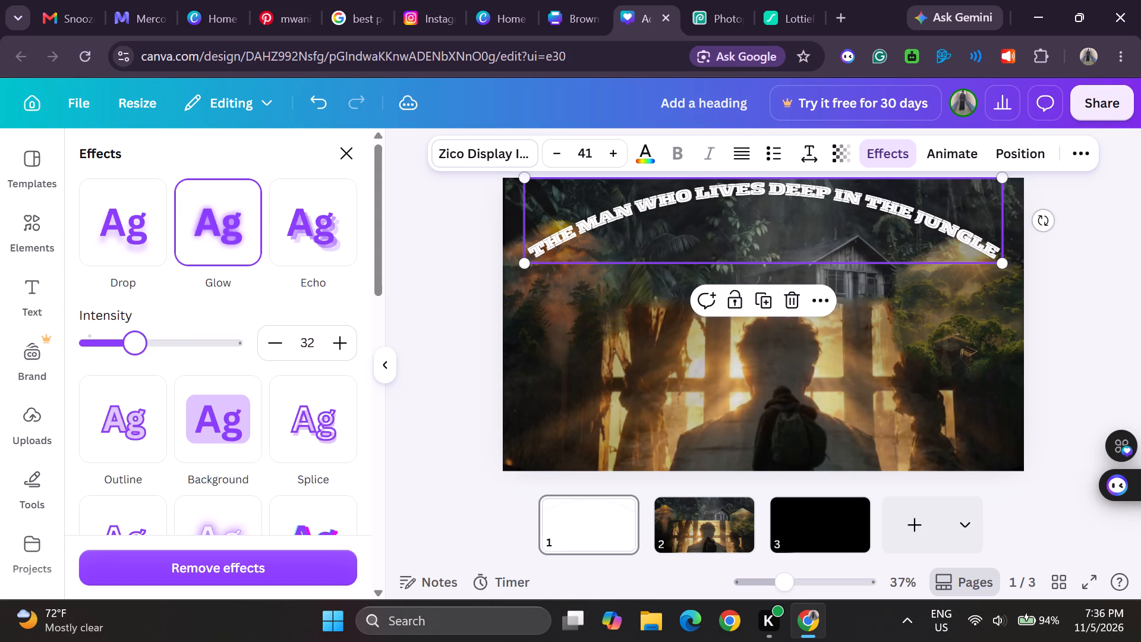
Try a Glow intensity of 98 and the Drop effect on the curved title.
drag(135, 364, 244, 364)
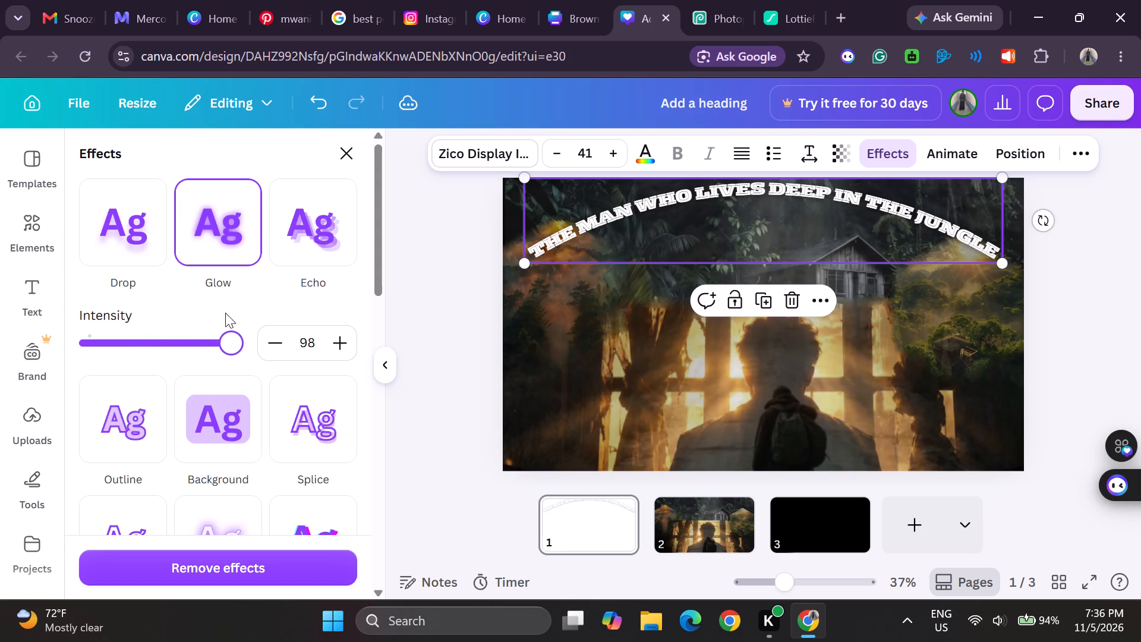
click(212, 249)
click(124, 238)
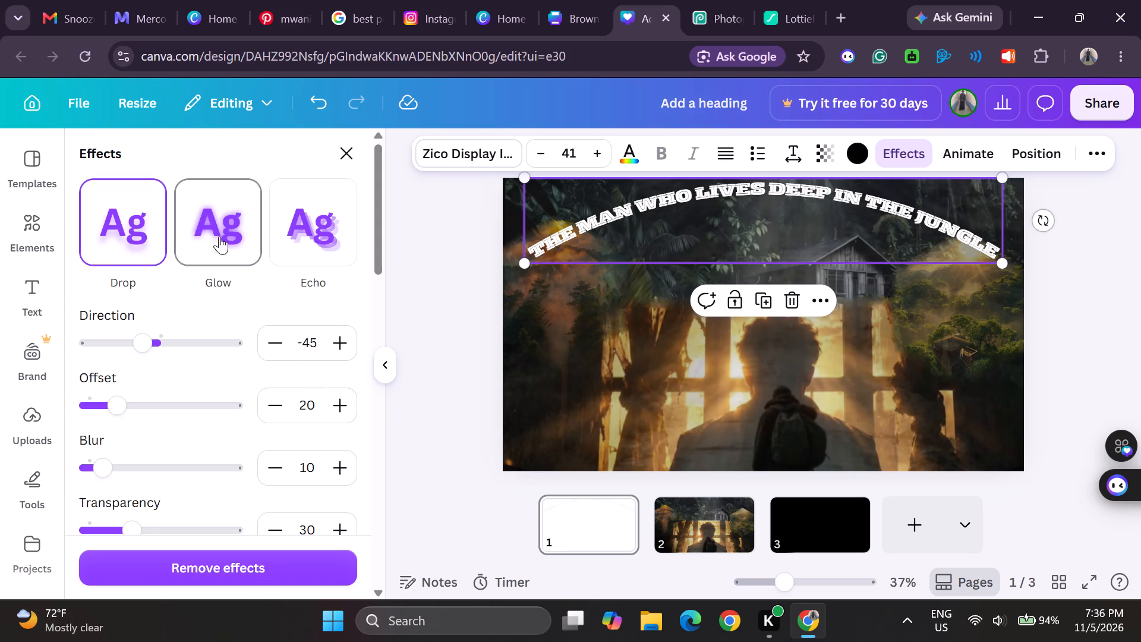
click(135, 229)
Apply the Neon effect to the curved title and set its Intensity to 91.
scroll(229, 379, down, 1)
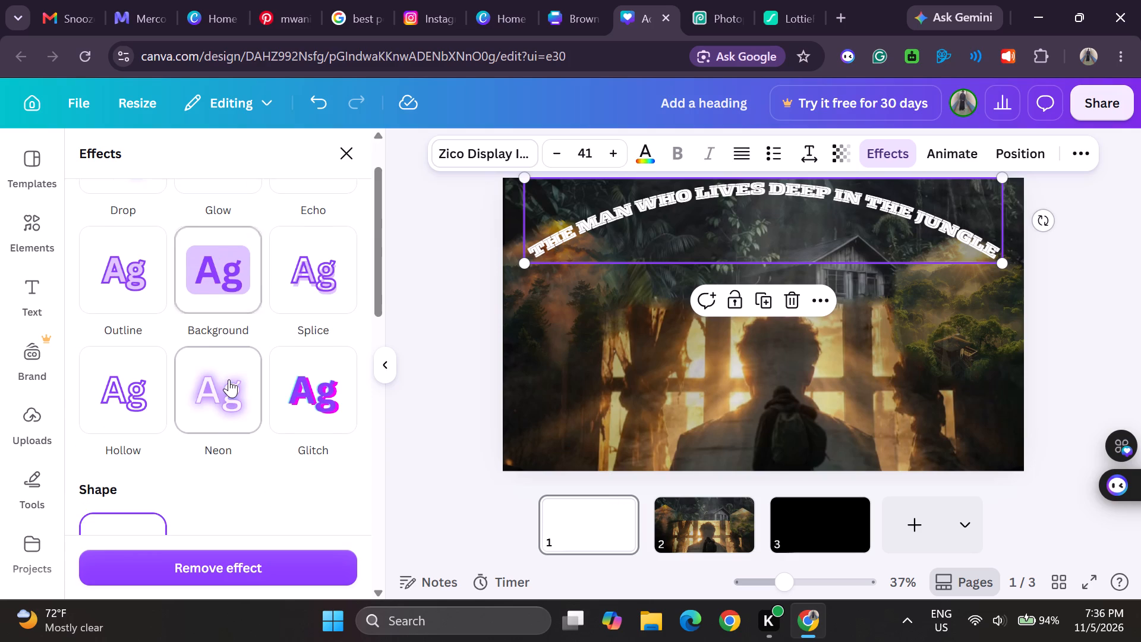
scroll(229, 379, down, 1)
click(229, 379)
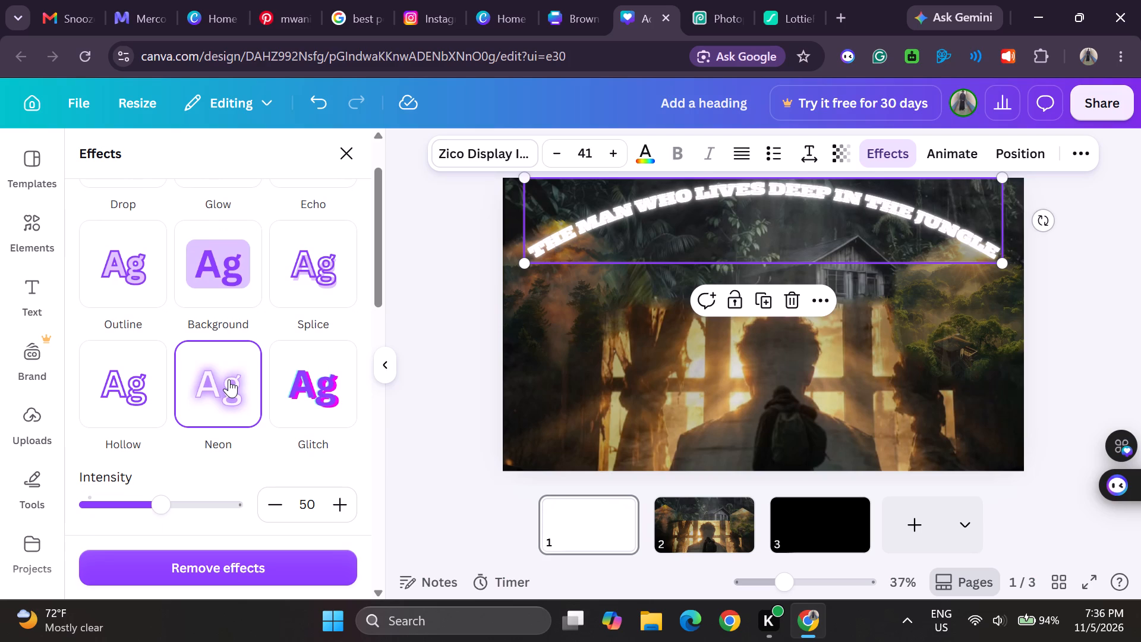
drag(168, 512, 192, 514)
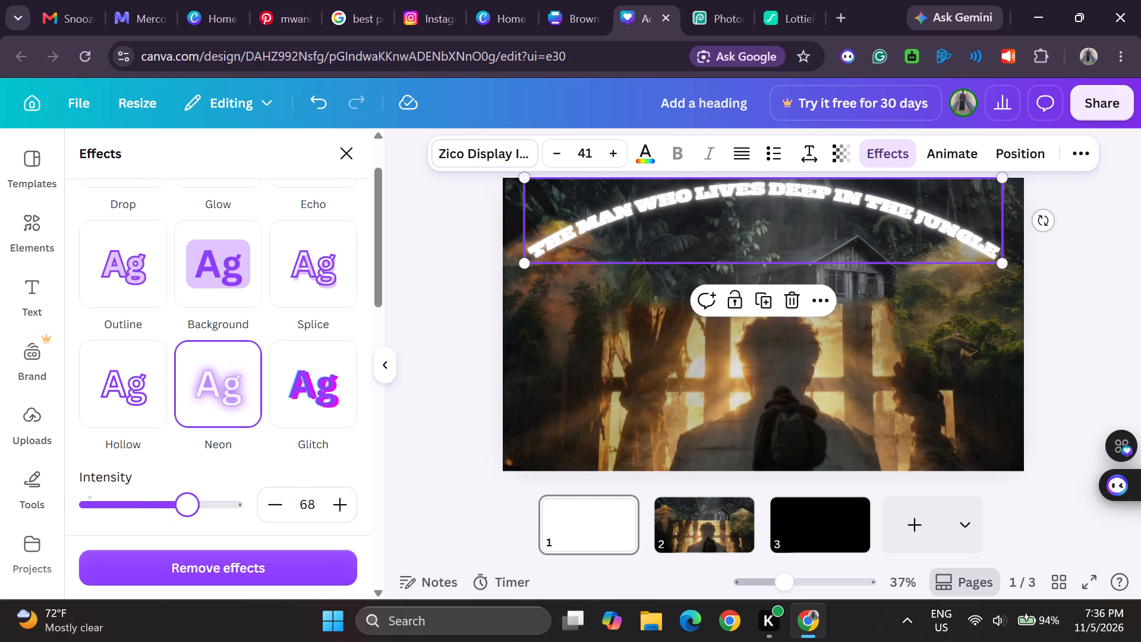
drag(192, 514, 222, 519)
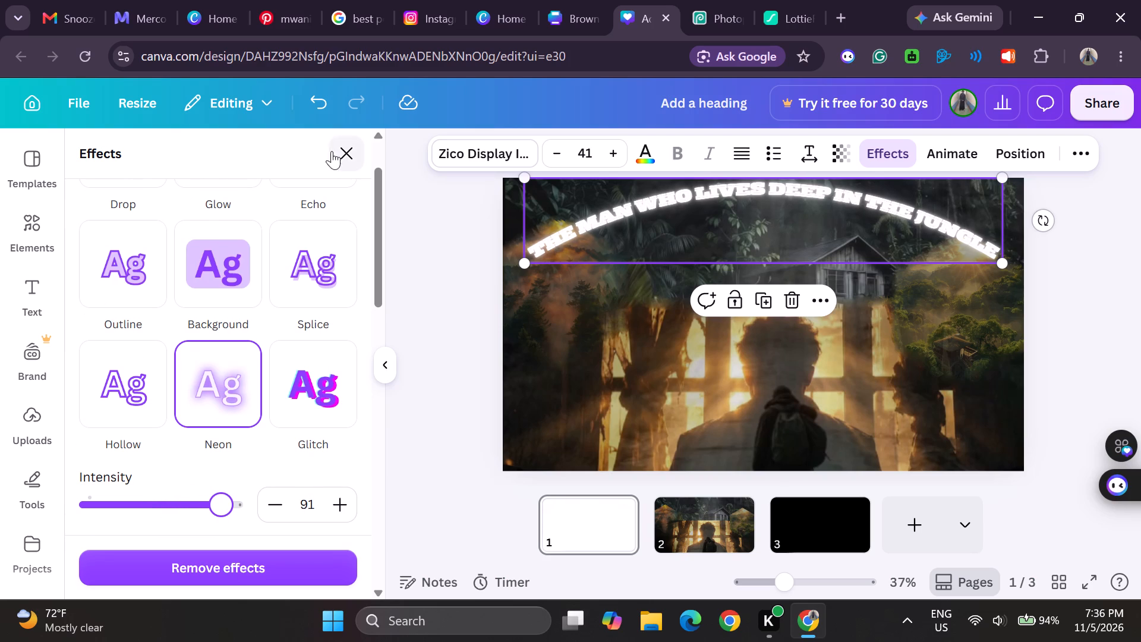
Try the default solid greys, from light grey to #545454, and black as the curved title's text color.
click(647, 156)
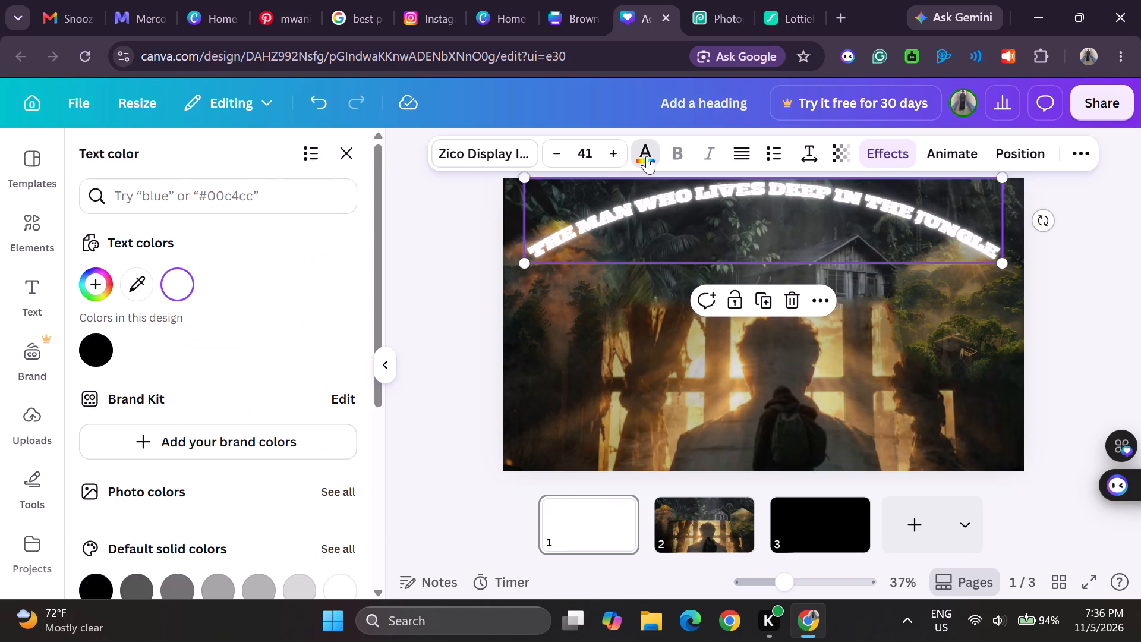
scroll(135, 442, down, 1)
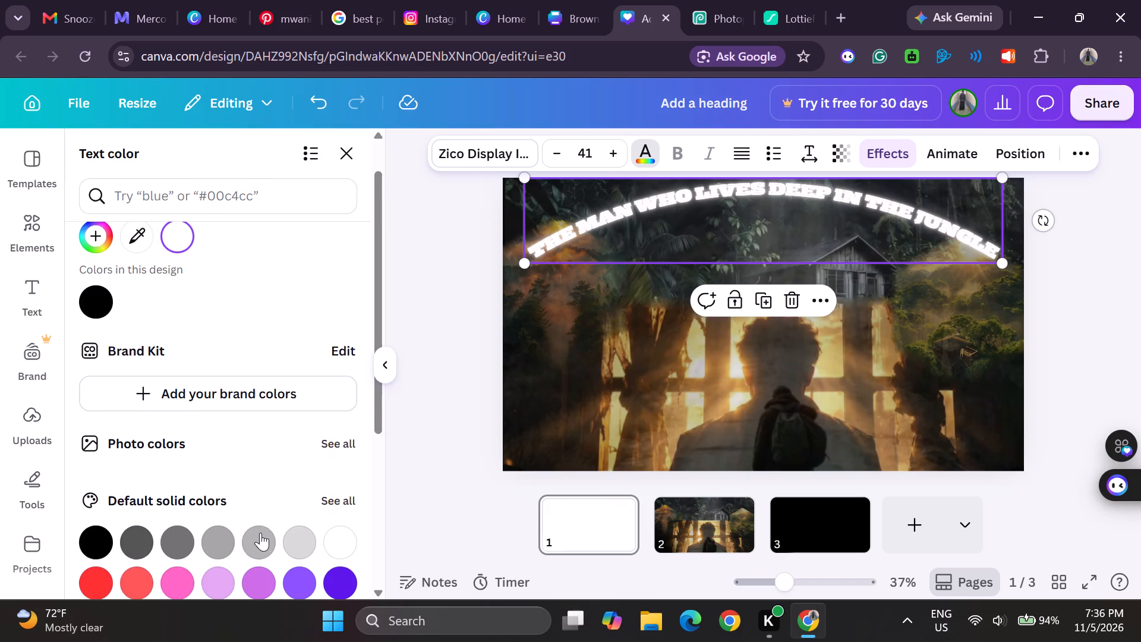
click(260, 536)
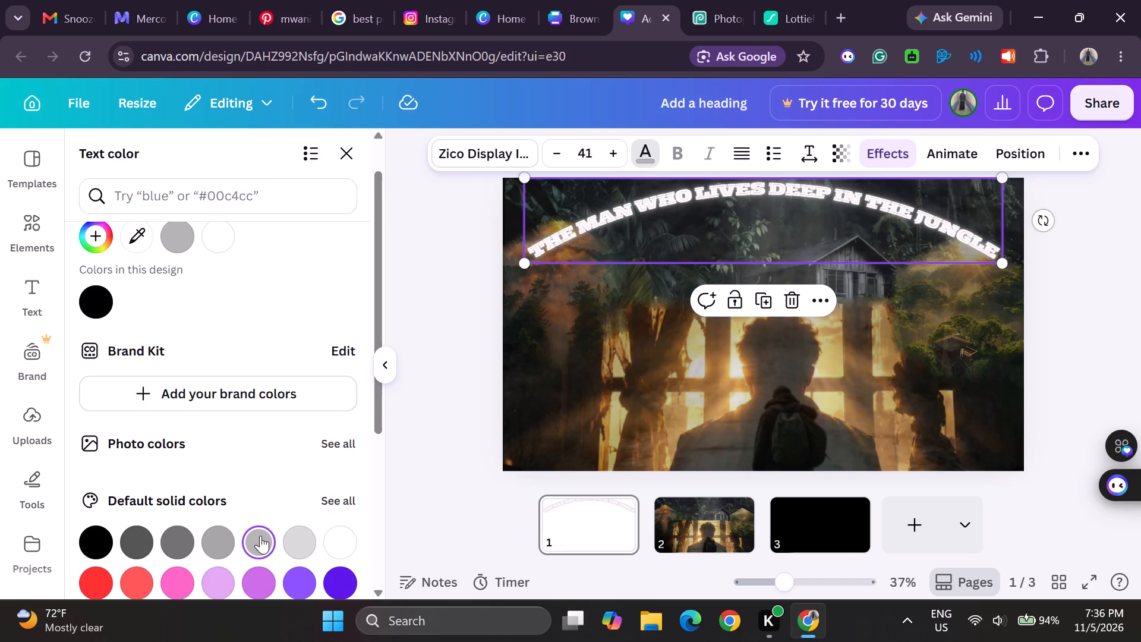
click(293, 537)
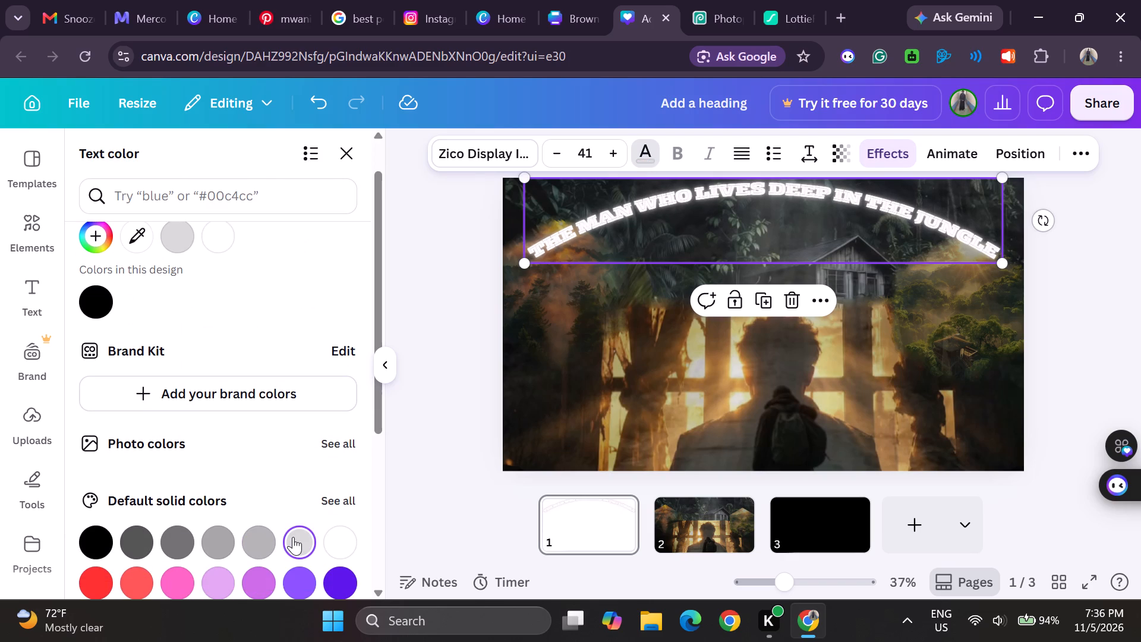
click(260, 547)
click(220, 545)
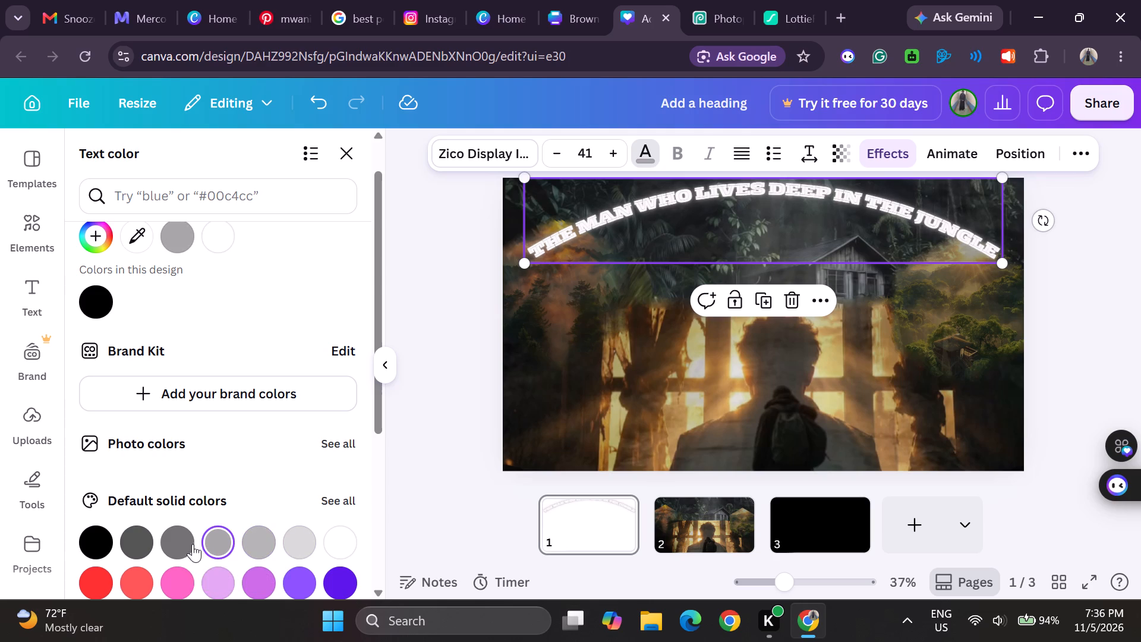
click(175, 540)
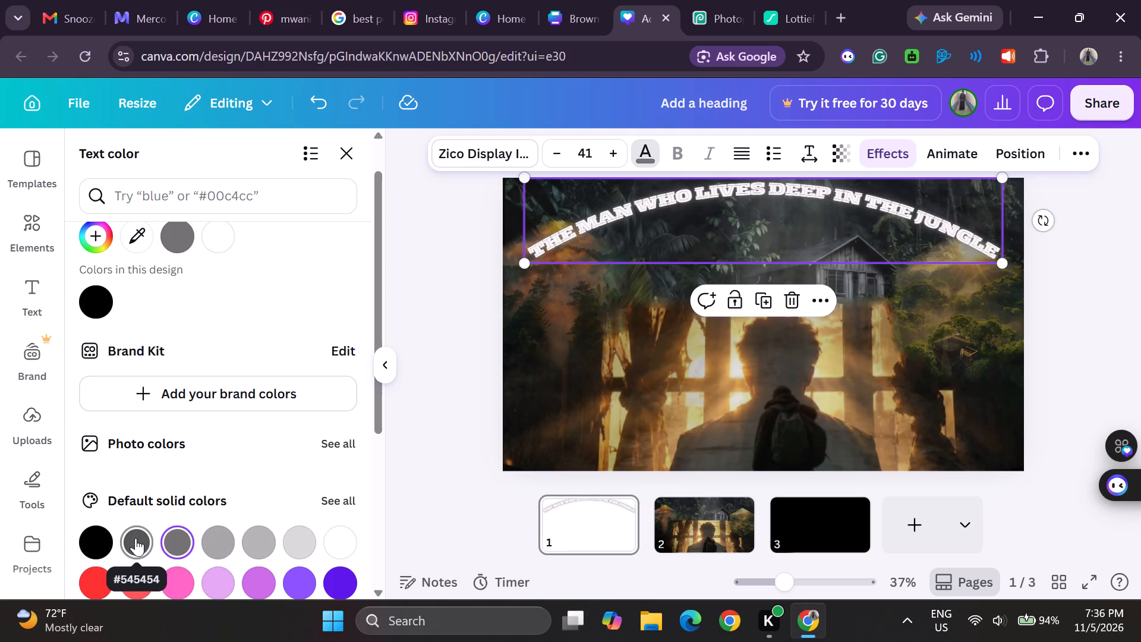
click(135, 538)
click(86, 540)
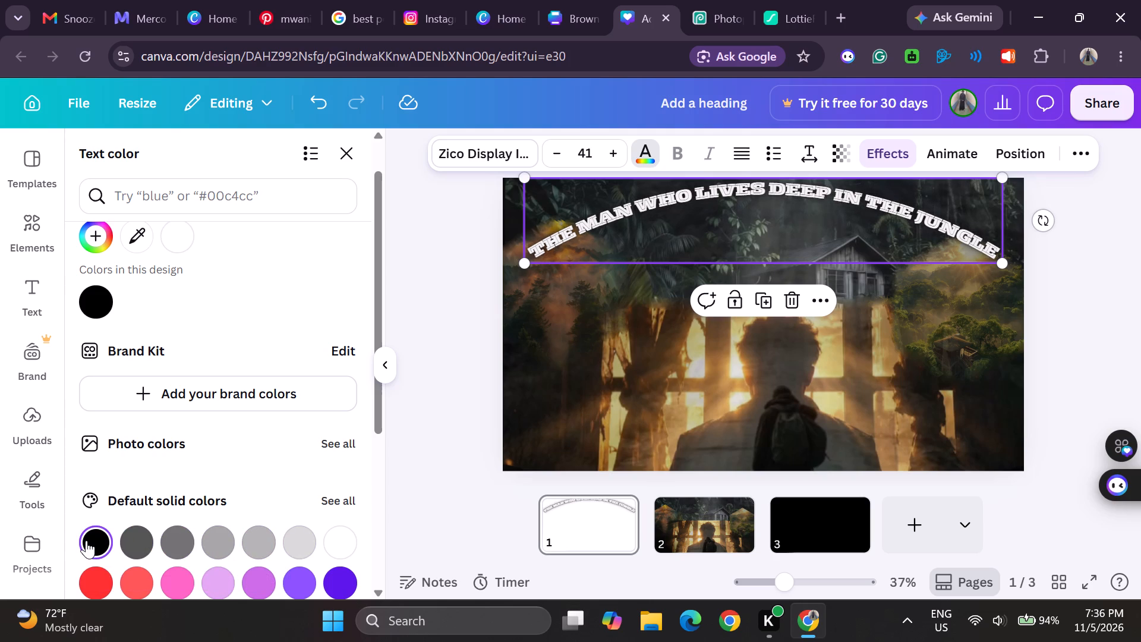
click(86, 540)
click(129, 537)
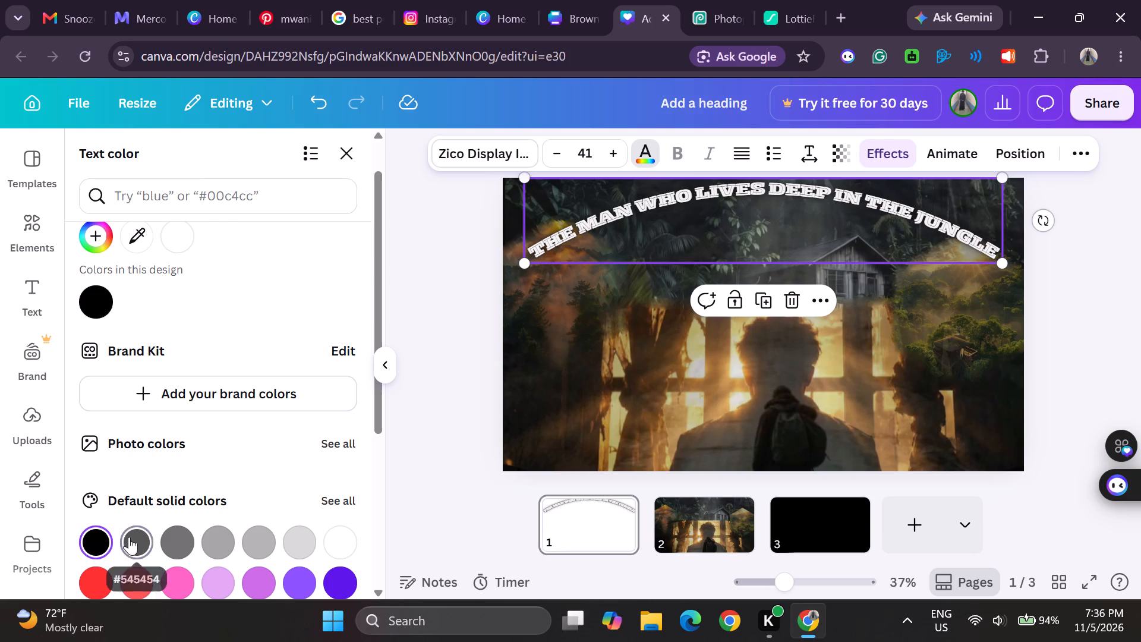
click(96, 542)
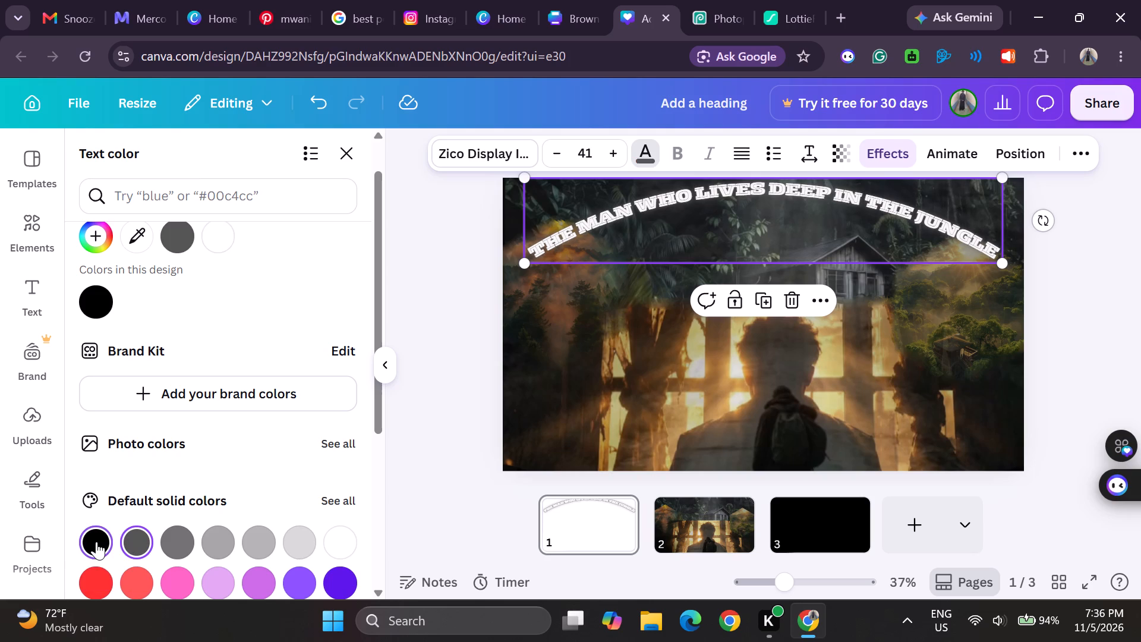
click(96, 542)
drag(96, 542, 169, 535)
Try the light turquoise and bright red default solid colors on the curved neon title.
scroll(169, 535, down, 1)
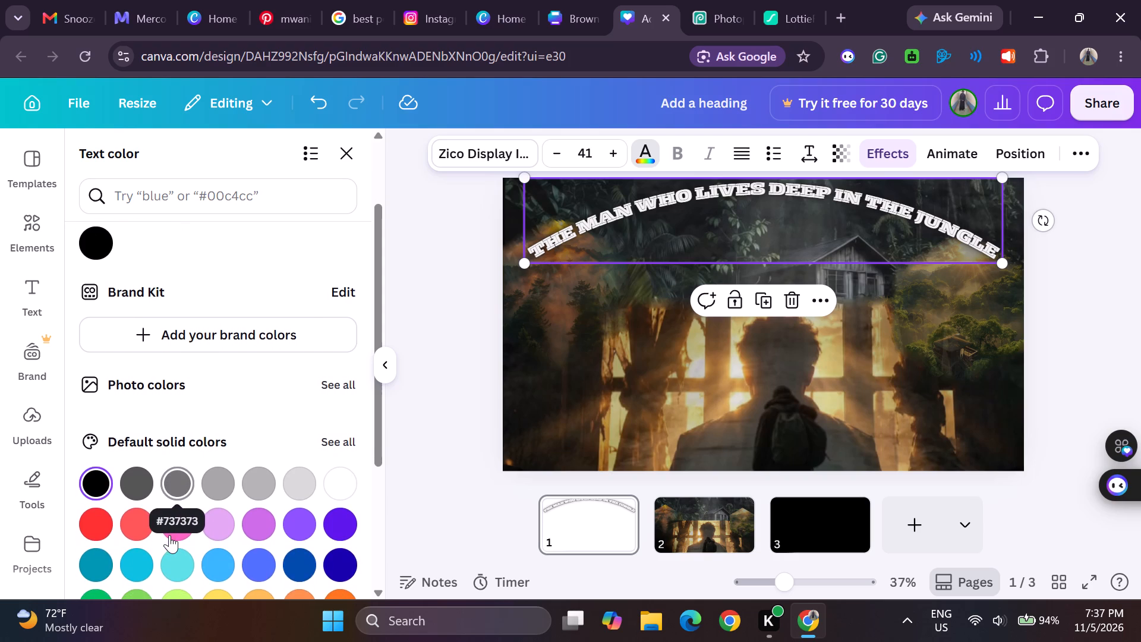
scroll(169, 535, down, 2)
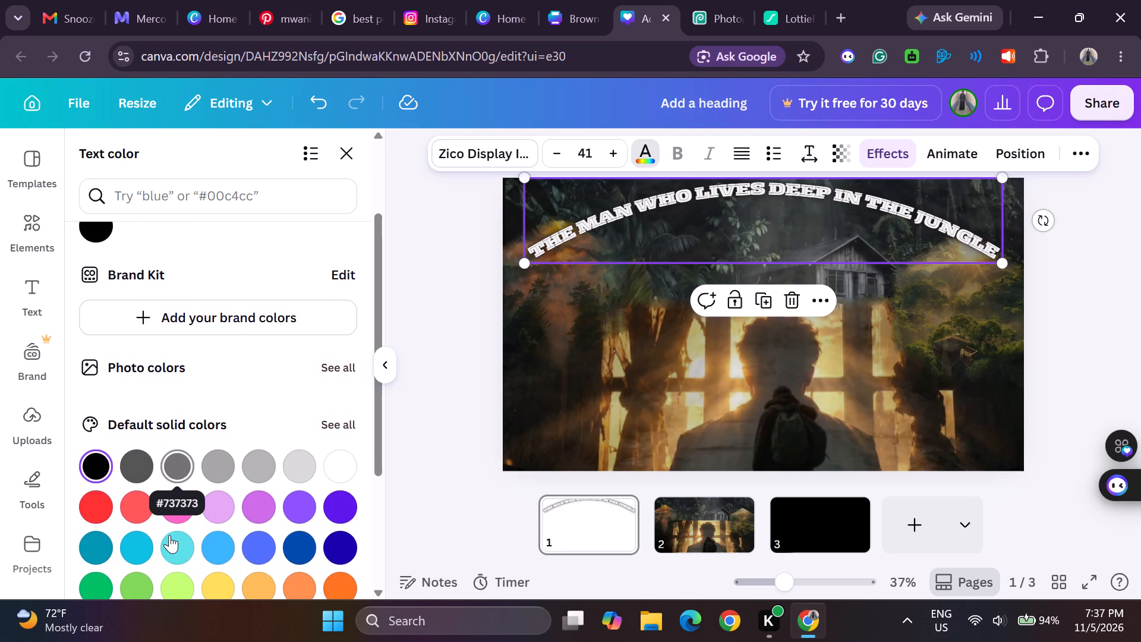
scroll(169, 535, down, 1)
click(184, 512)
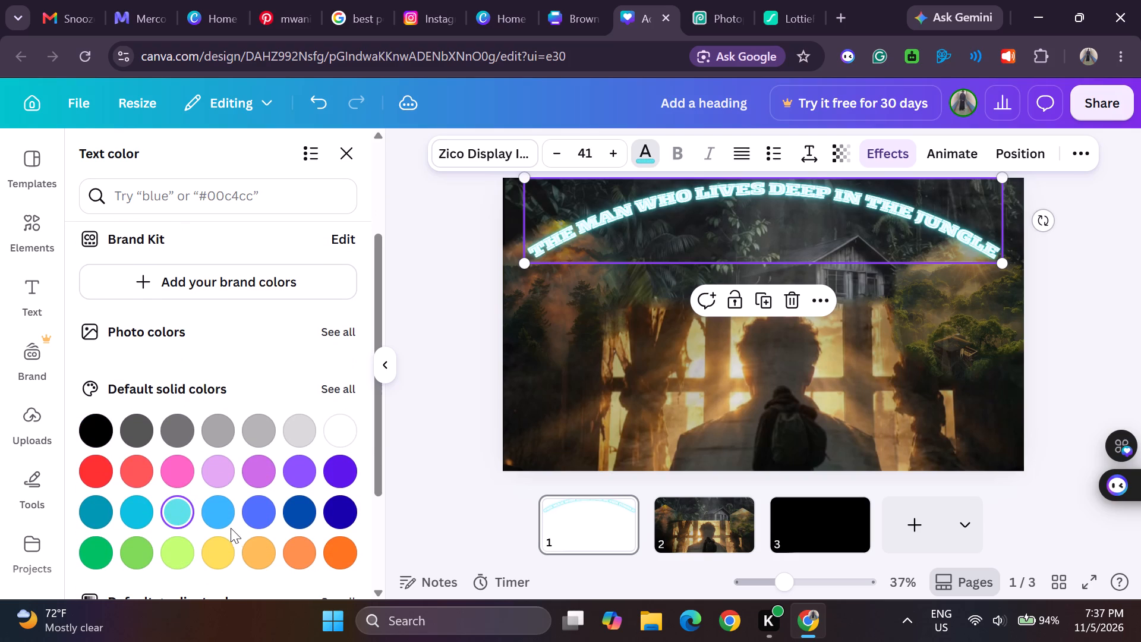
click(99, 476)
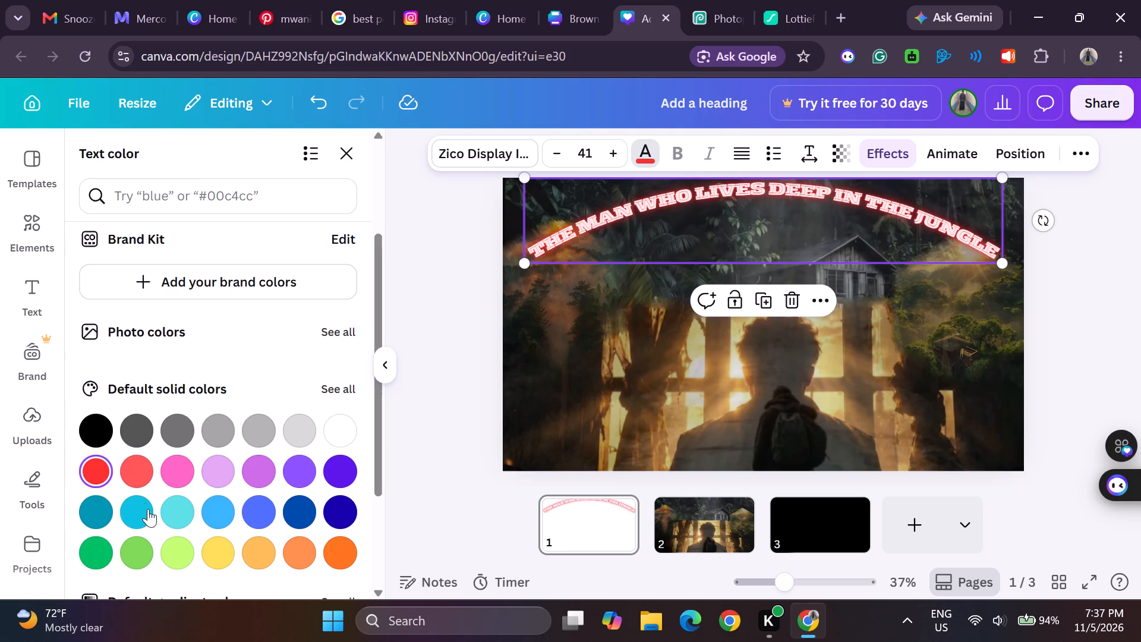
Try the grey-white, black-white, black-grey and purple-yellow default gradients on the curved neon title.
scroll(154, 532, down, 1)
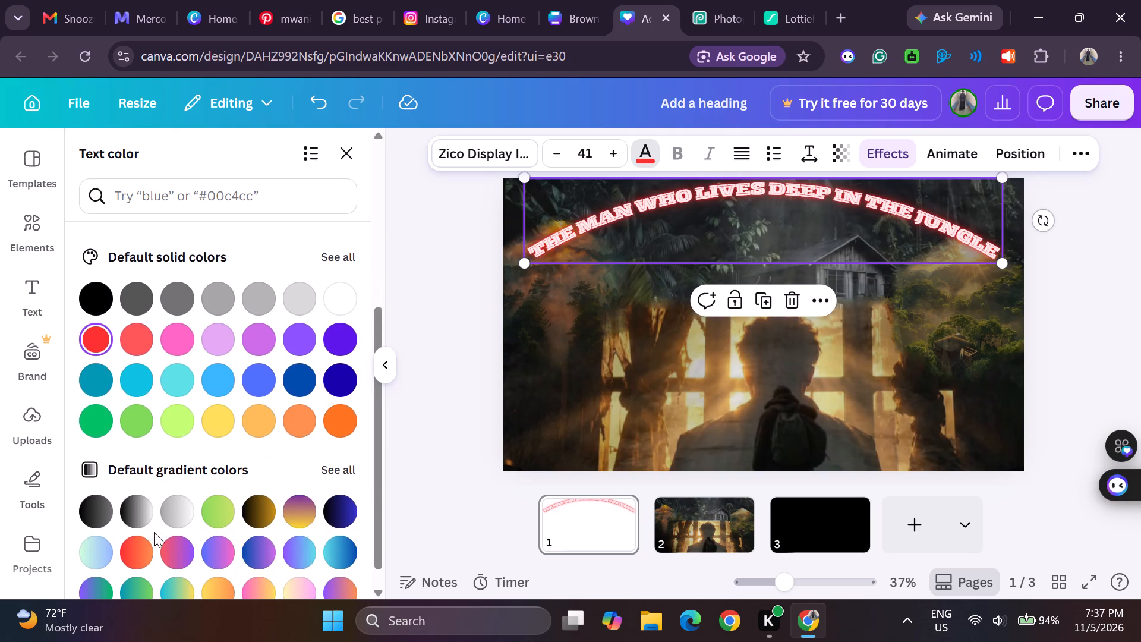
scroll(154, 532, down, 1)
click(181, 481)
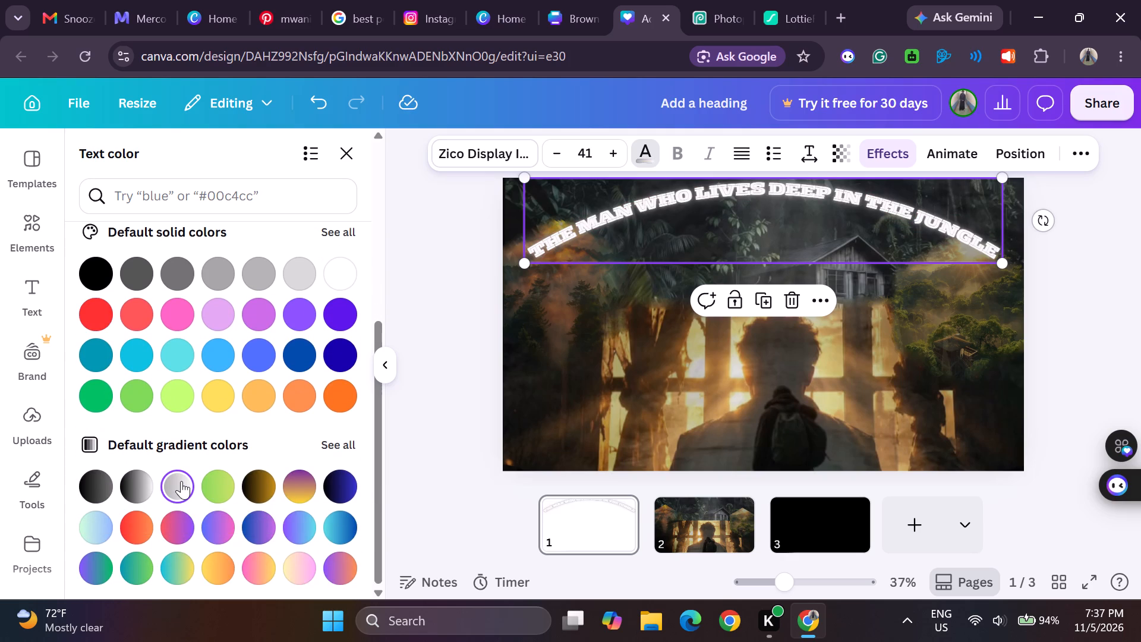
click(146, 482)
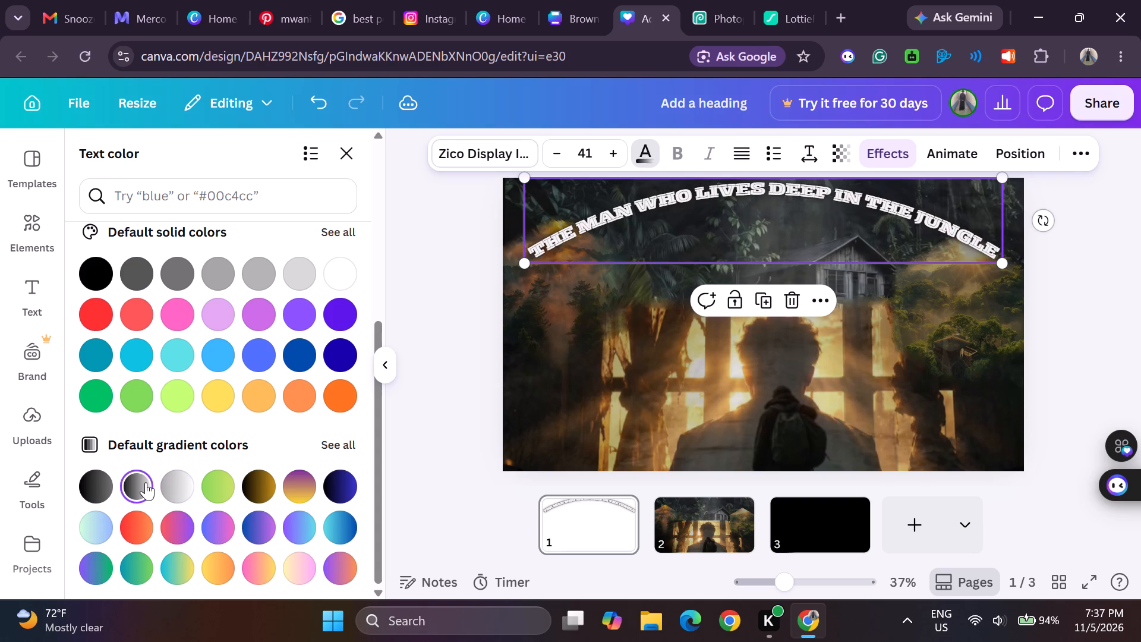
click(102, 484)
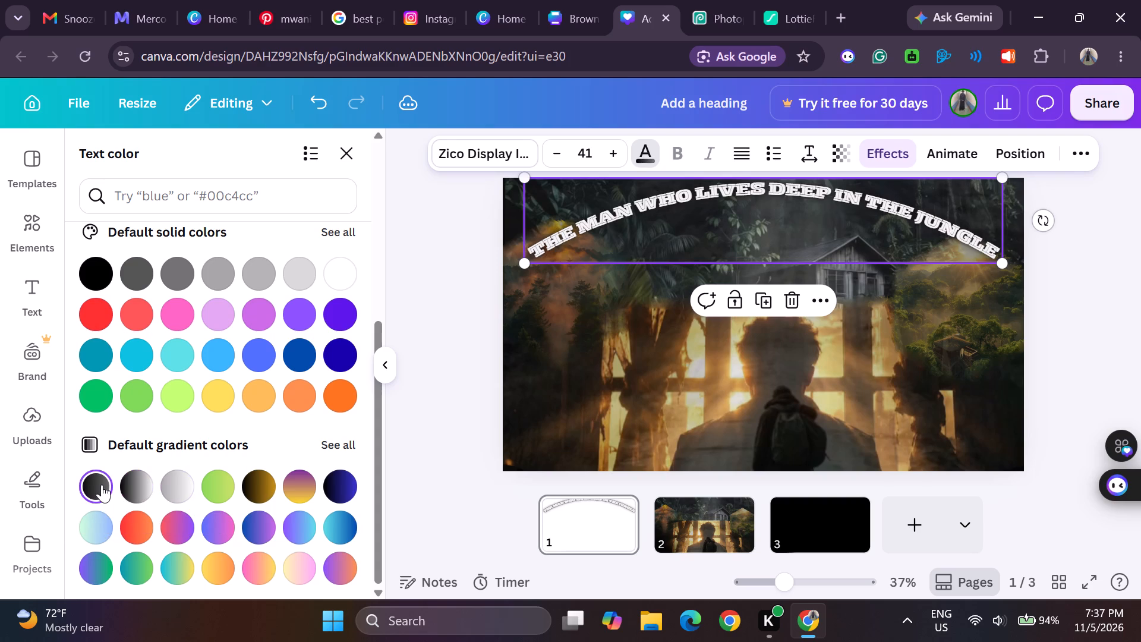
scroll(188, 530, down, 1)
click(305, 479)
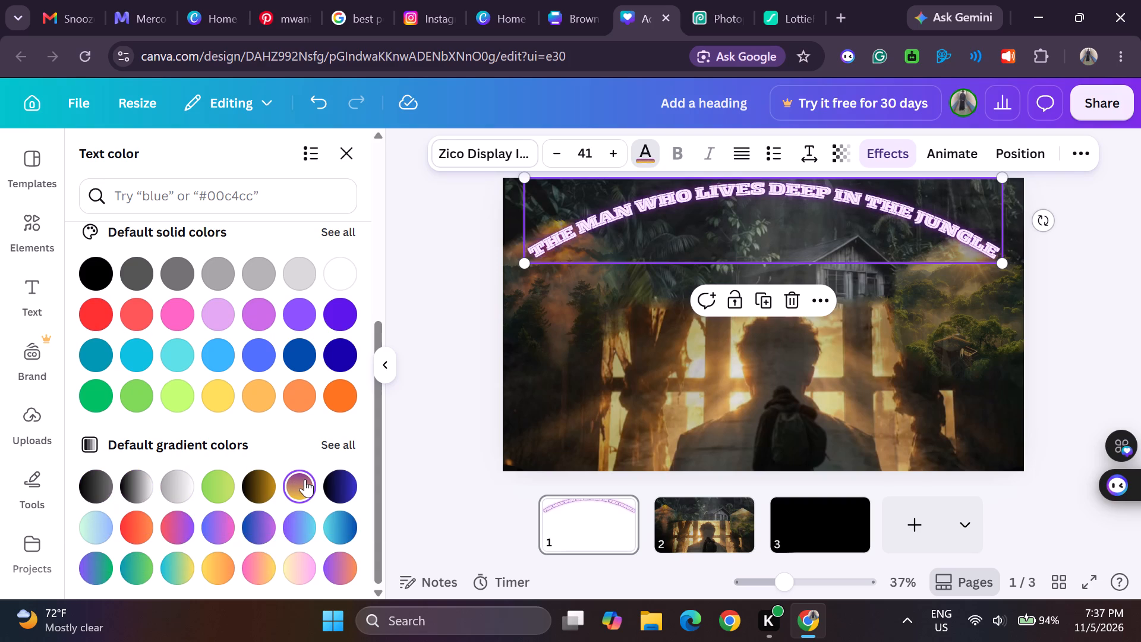
Apply the cyan-to-yellow default gradient as the curved neon title's text color.
scroll(266, 539, down, 1)
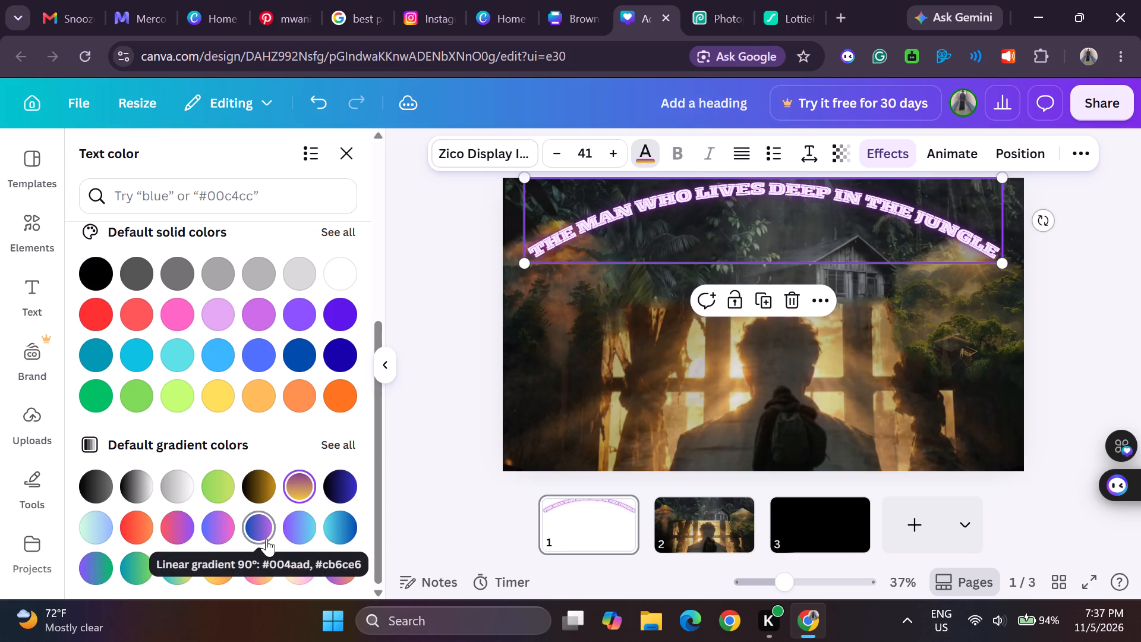
scroll(266, 539, down, 1)
click(178, 559)
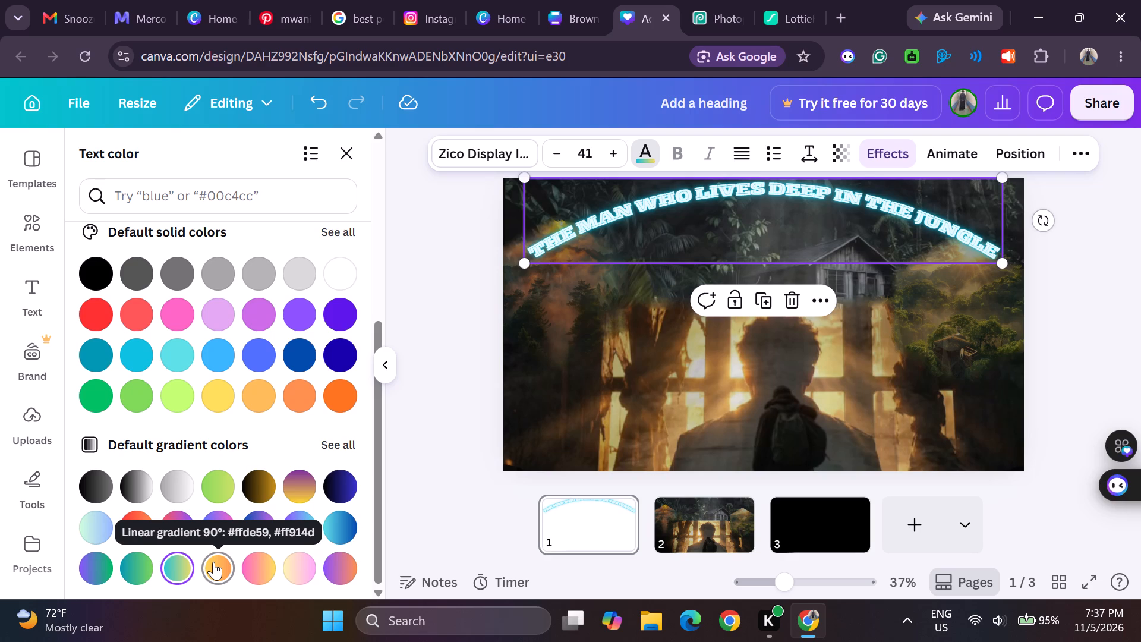
scroll(215, 543, down, 1)
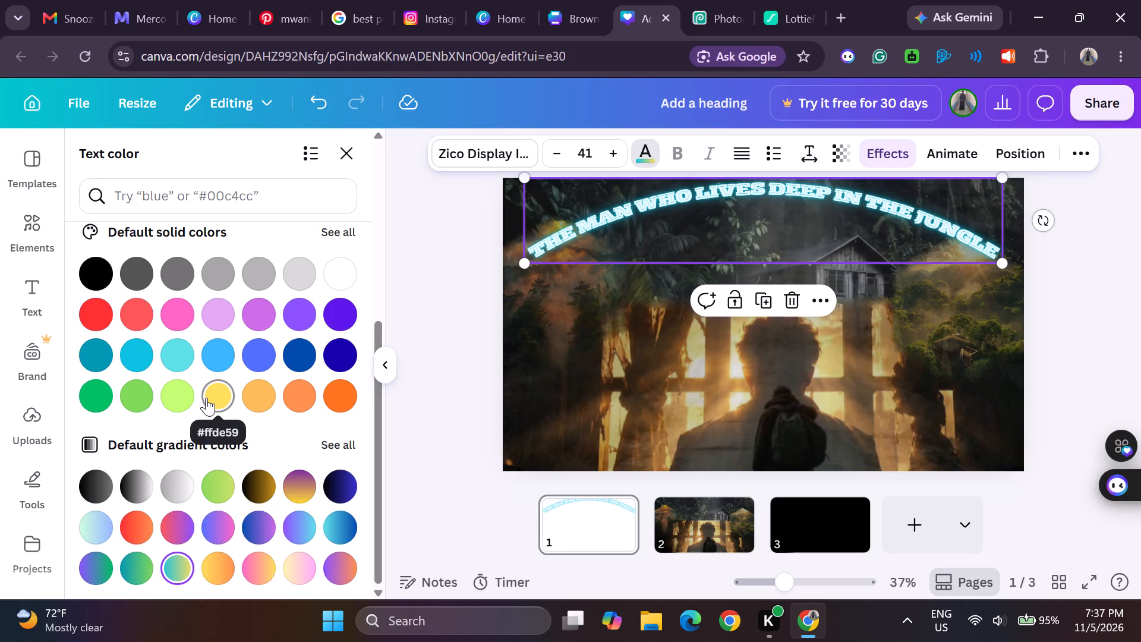
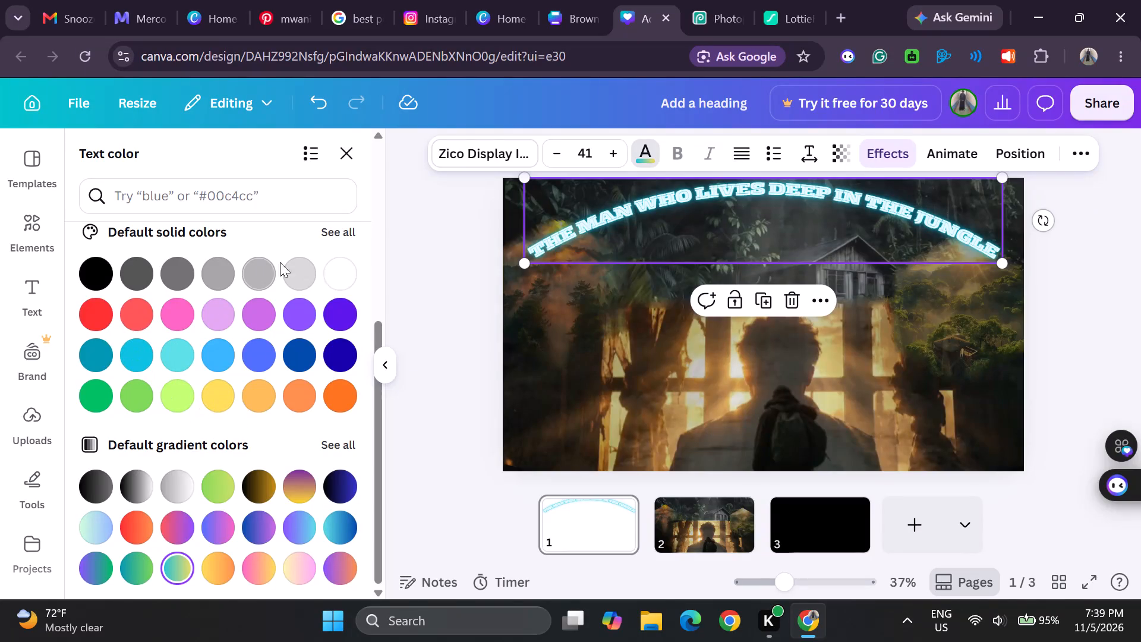
Change the curved neon title's text color to white from the default solid colors.
click(336, 260)
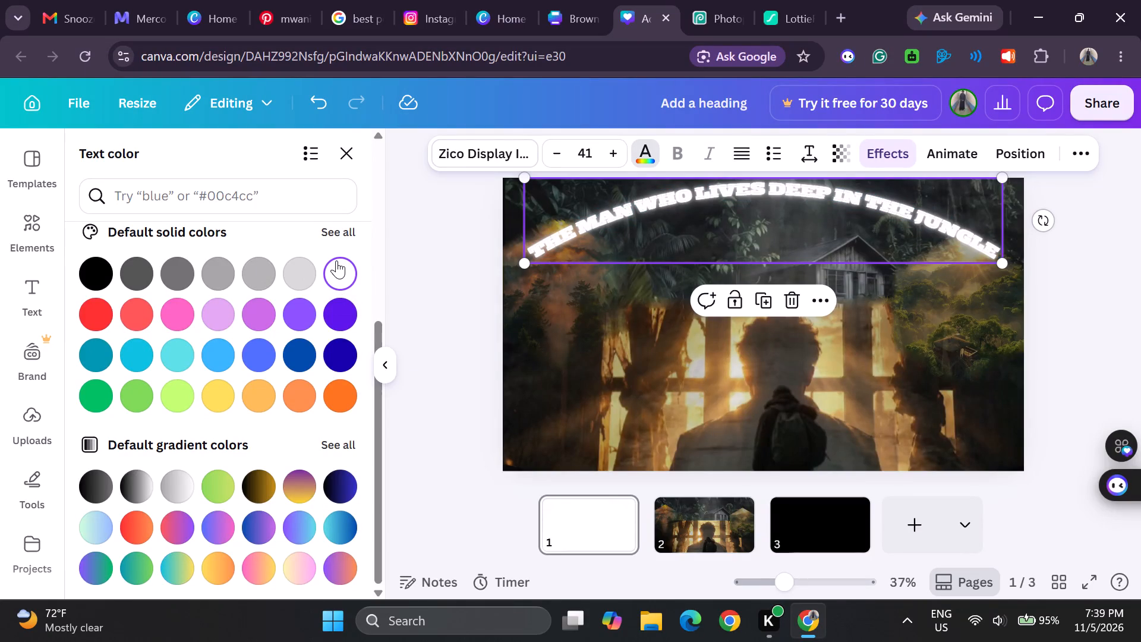
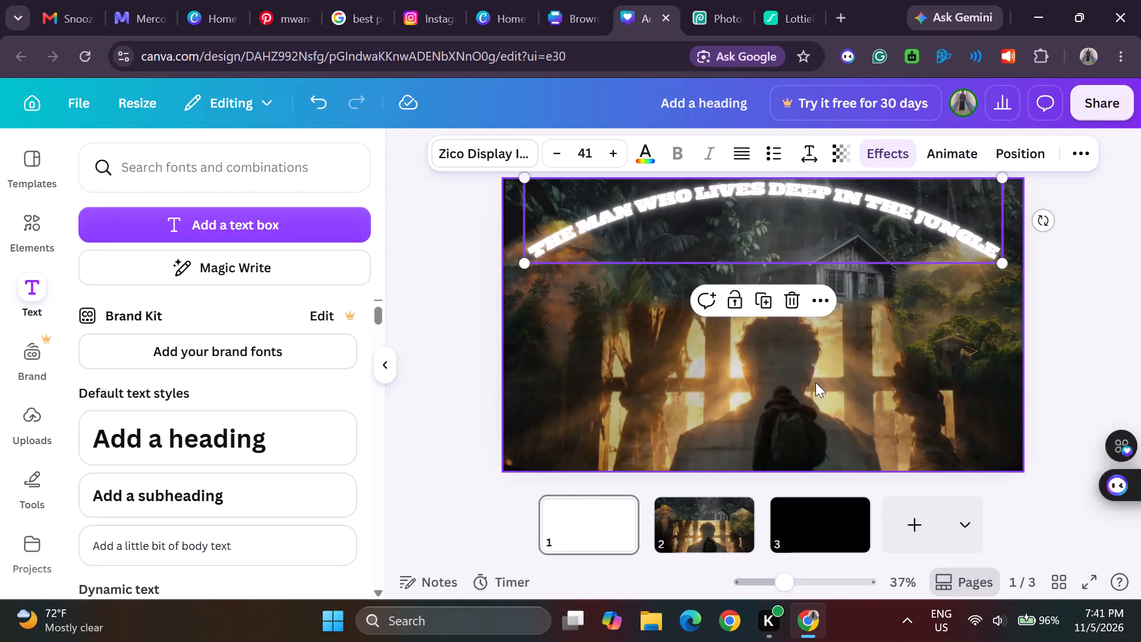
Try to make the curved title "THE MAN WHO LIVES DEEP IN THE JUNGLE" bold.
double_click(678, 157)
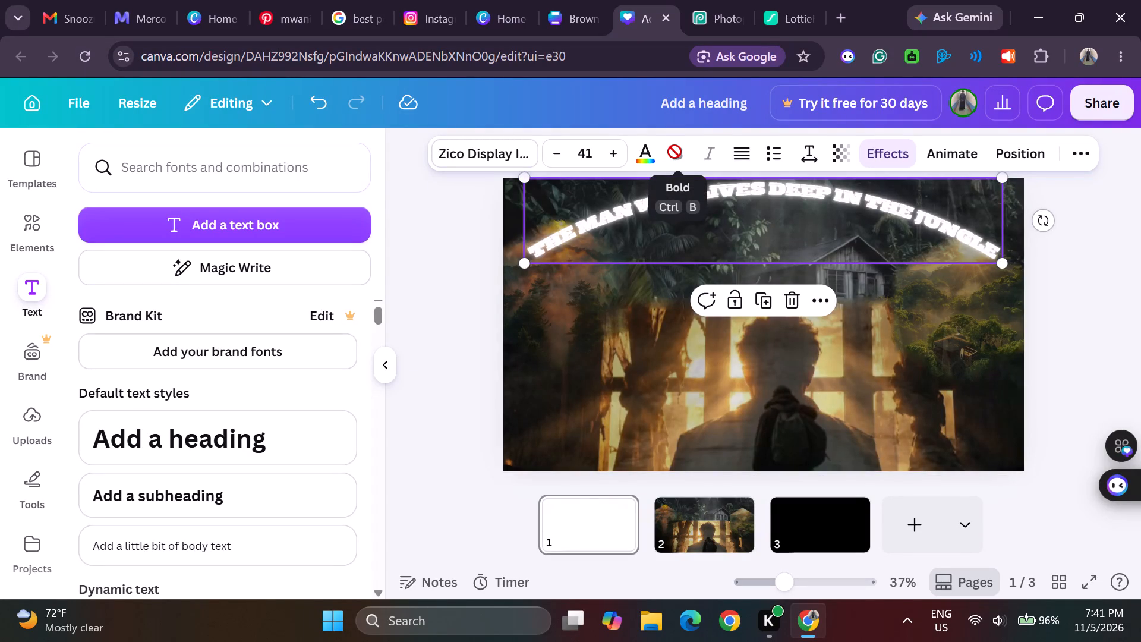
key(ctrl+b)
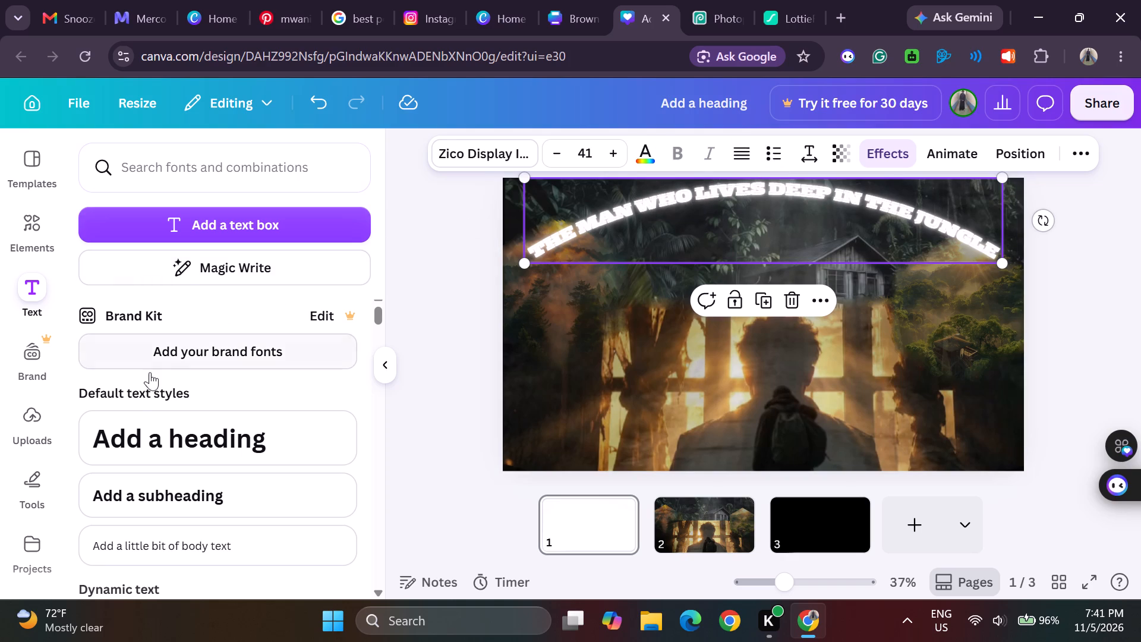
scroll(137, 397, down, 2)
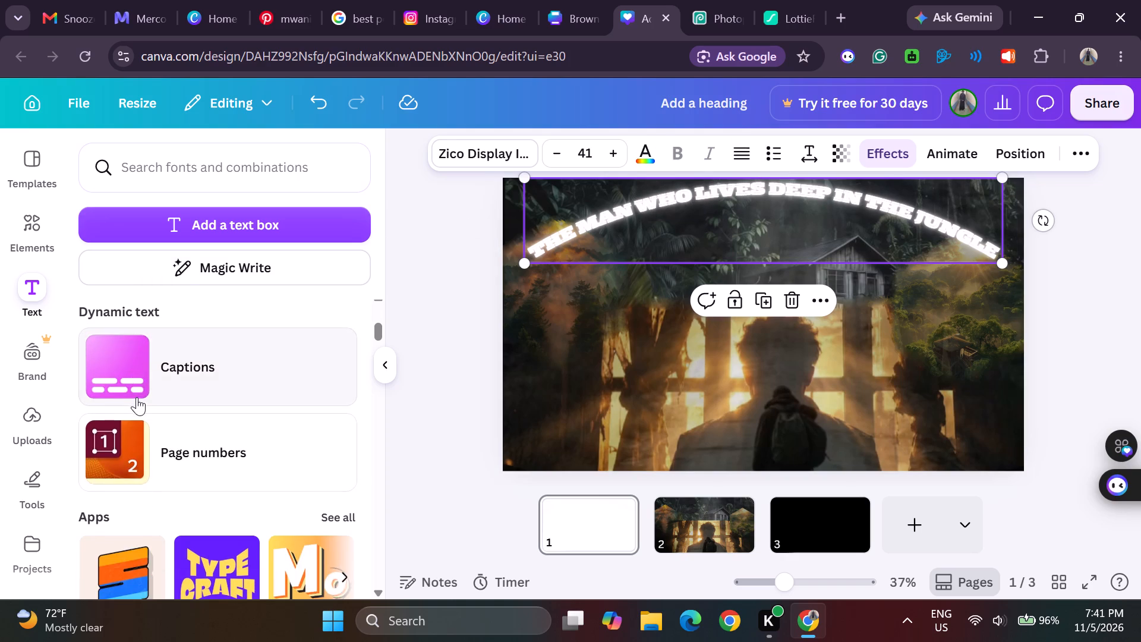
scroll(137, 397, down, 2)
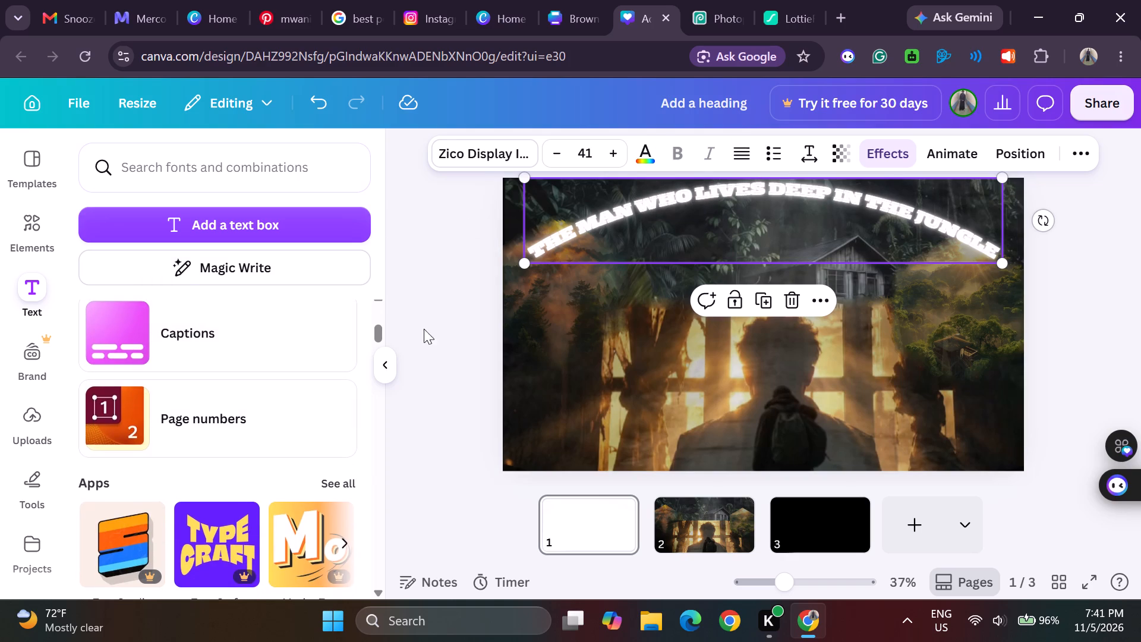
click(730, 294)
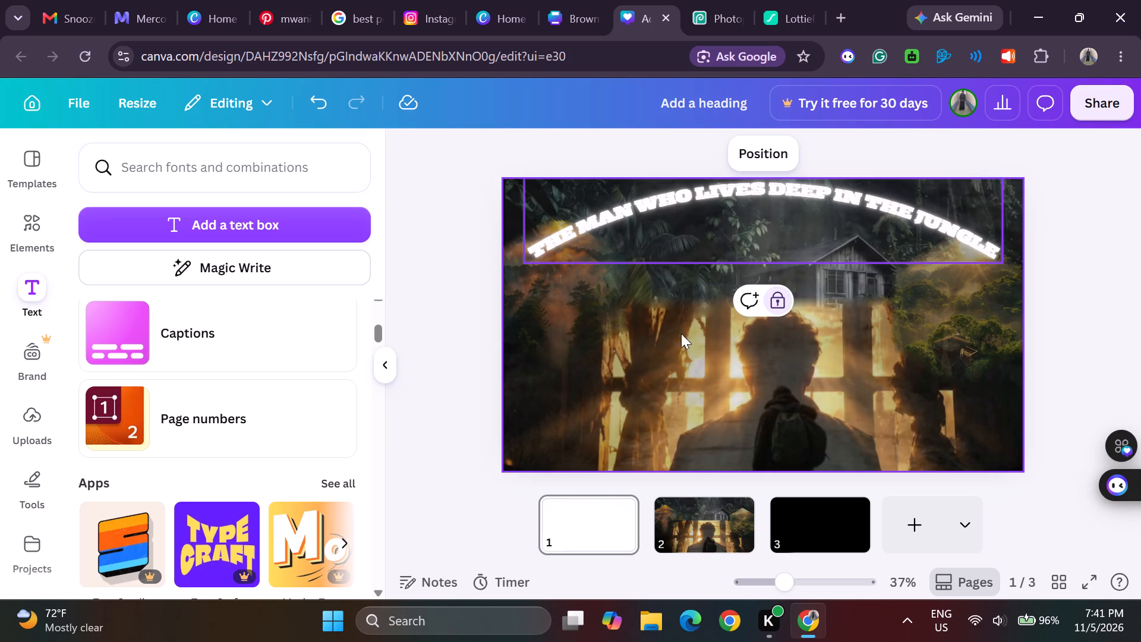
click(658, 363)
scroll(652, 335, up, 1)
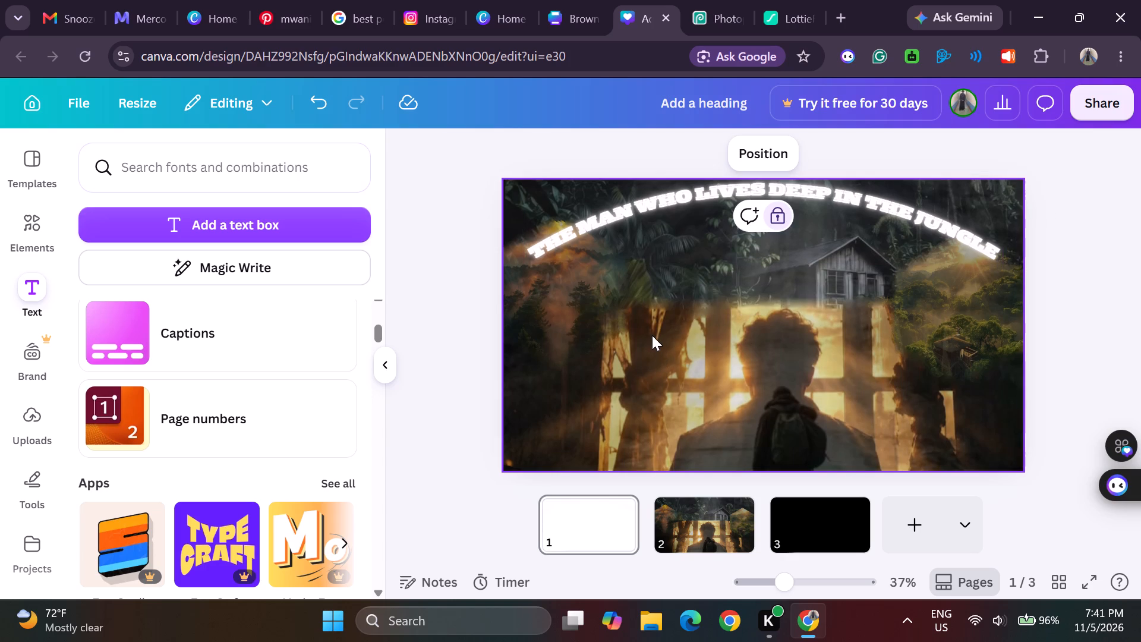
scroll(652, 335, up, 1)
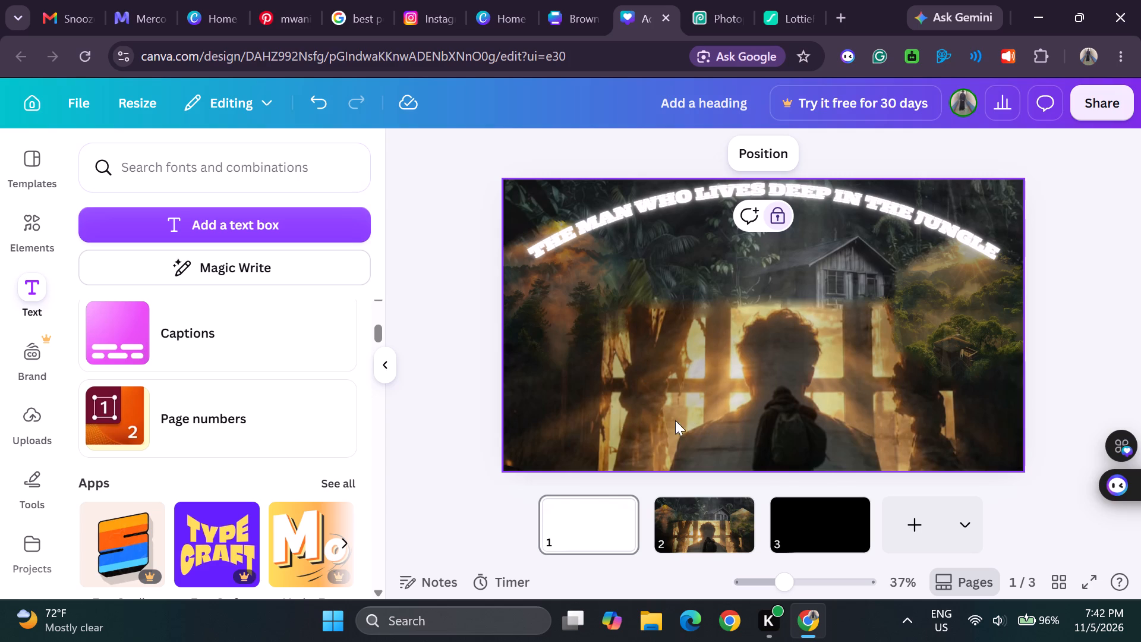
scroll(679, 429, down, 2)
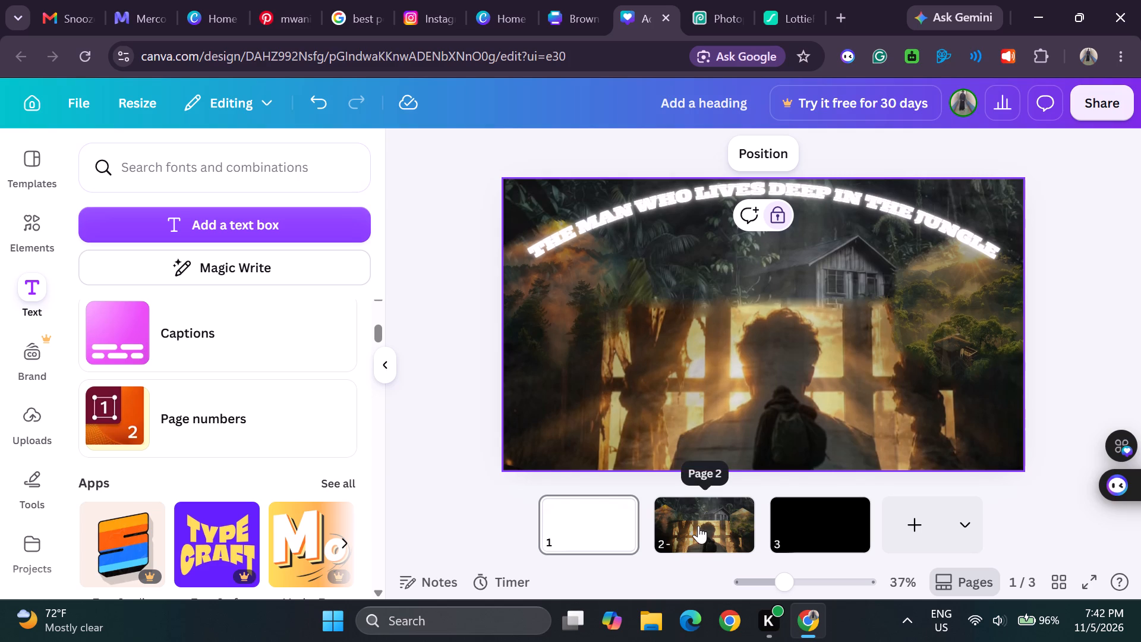
Open page 2 and set the transparency of the full-page overlay image to 27.
click(704, 525)
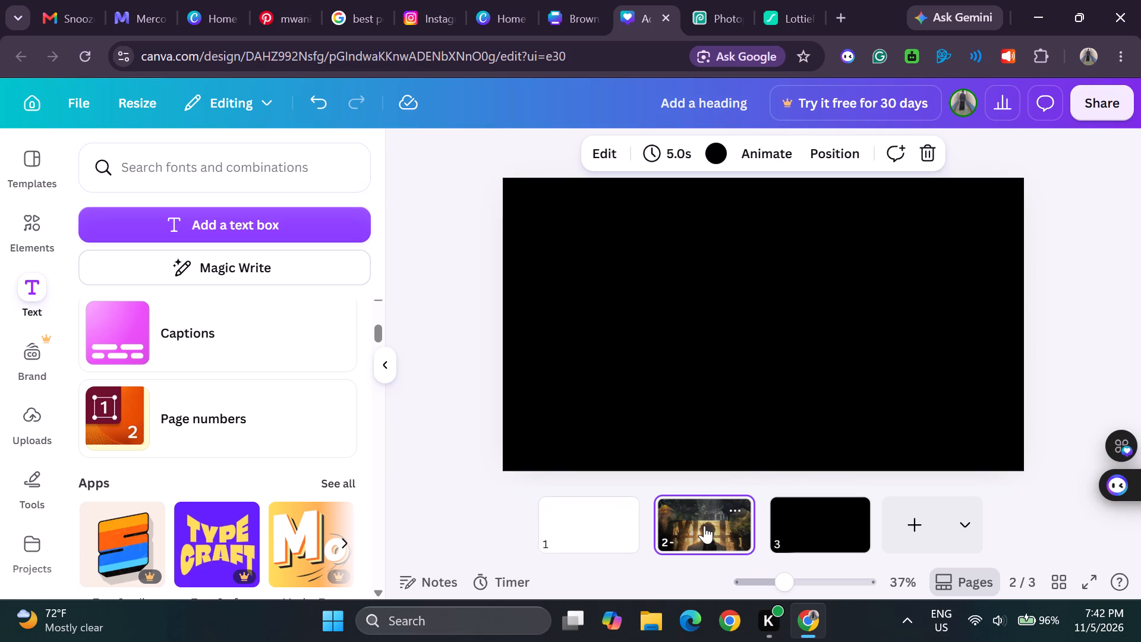
click(760, 248)
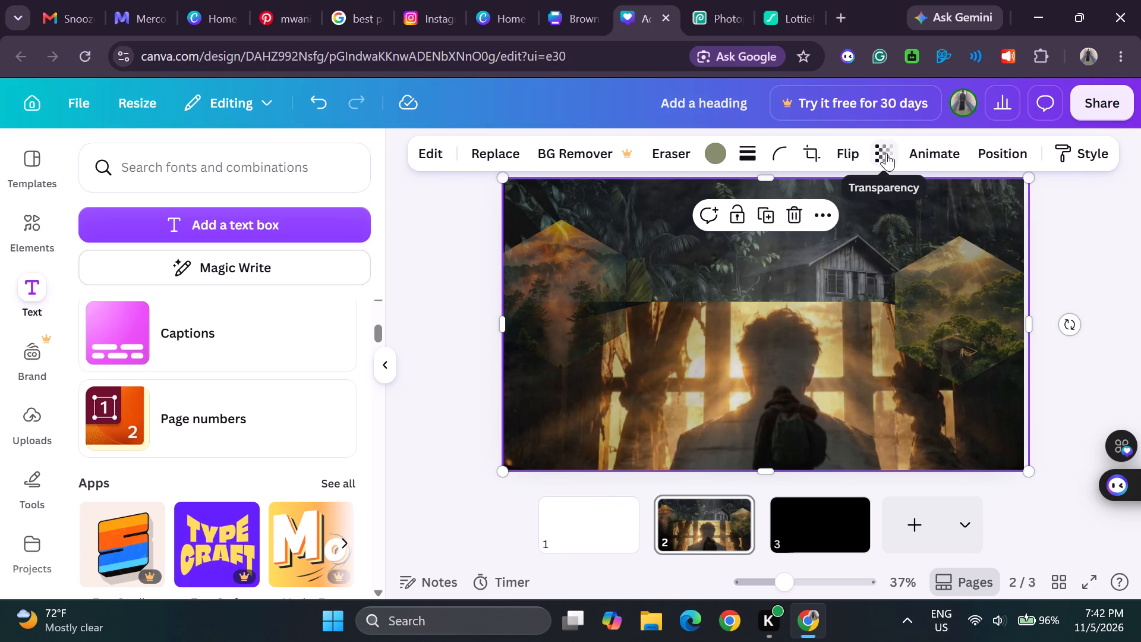
click(886, 152)
drag(849, 231, 838, 234)
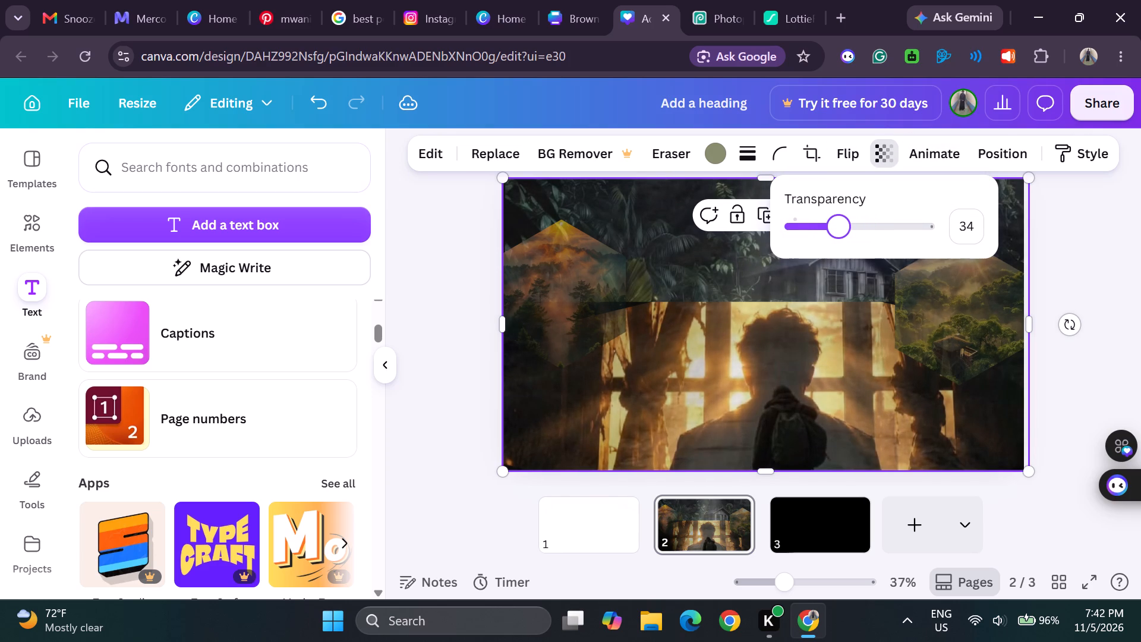
drag(838, 234, 813, 237)
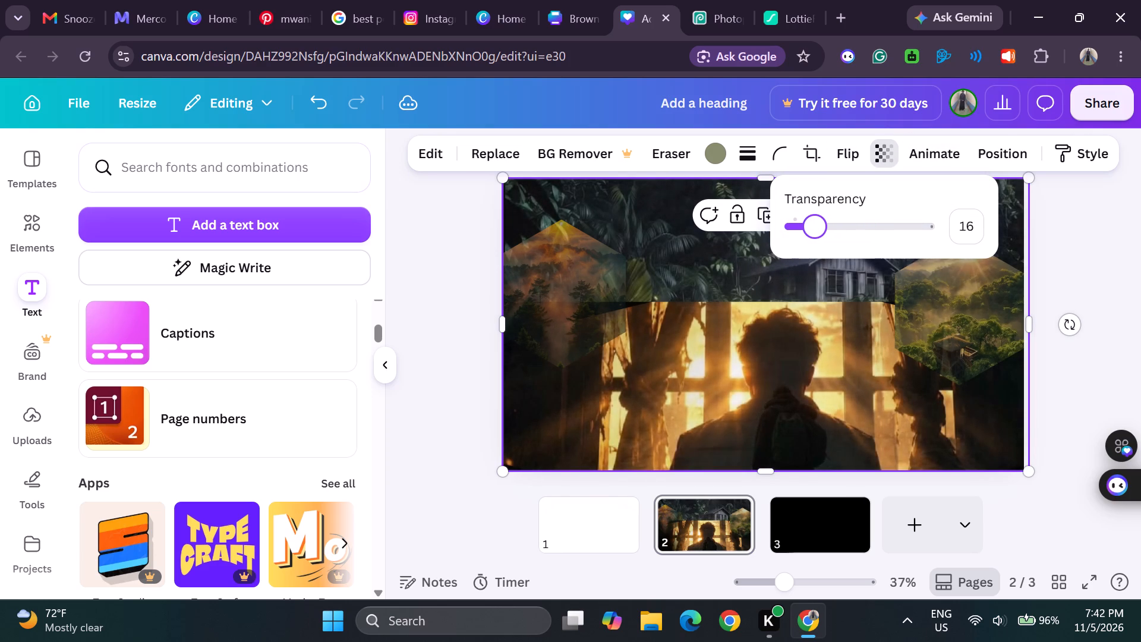
drag(813, 237, 843, 245)
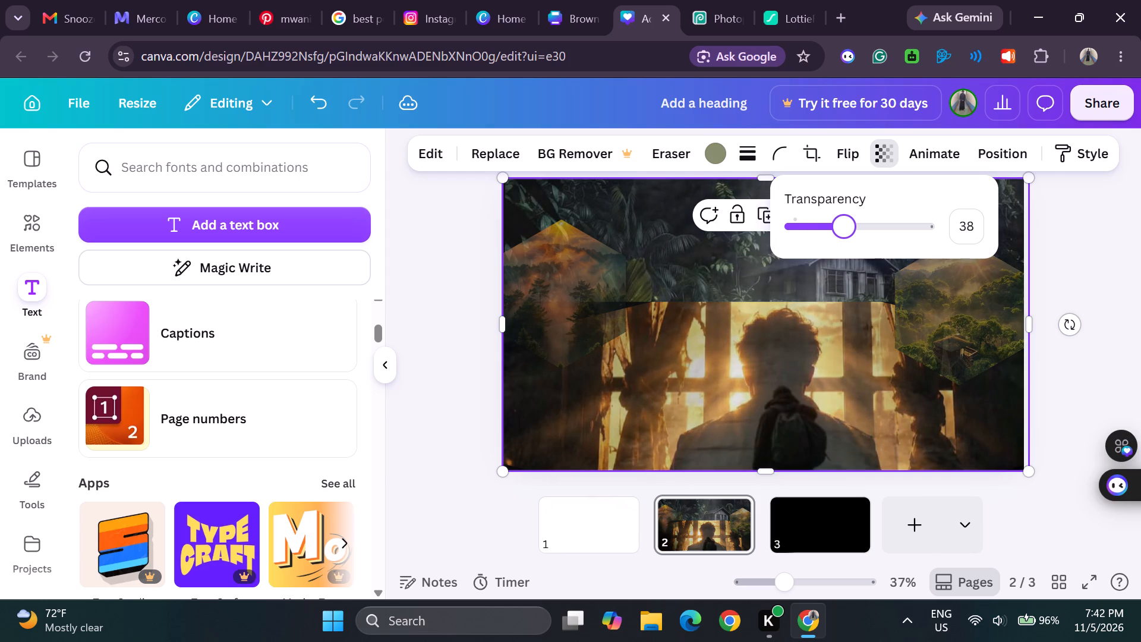
drag(843, 245, 828, 248)
click(703, 267)
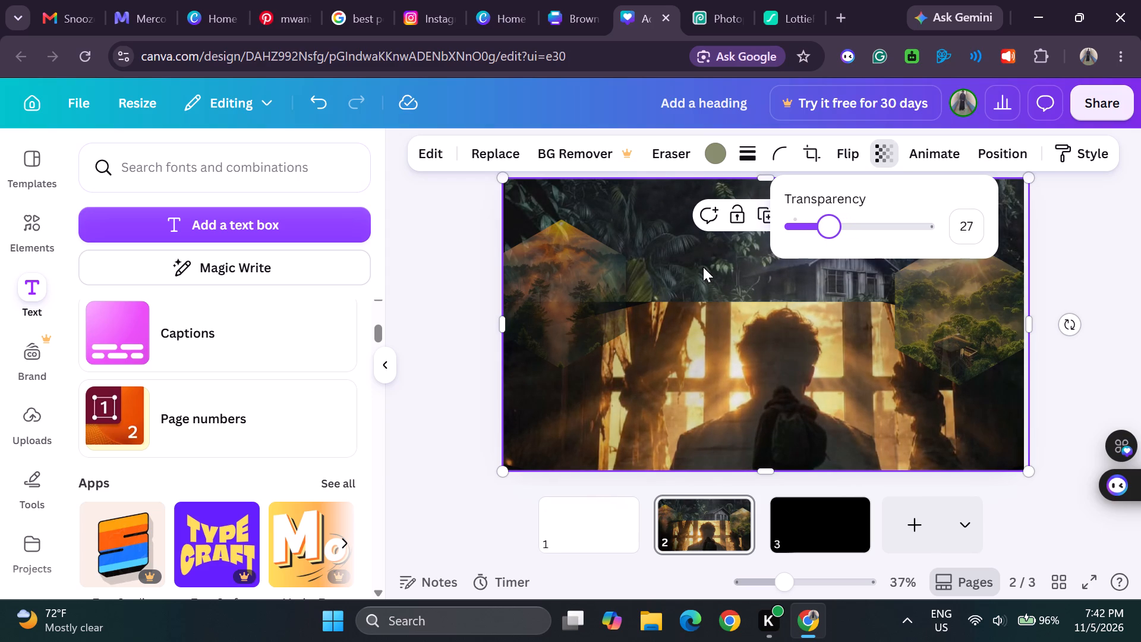
Select the upper jungle house photo and the lower window silhouette photo together on page 2 and set their transparency to 36.
drag(706, 263, 712, 263)
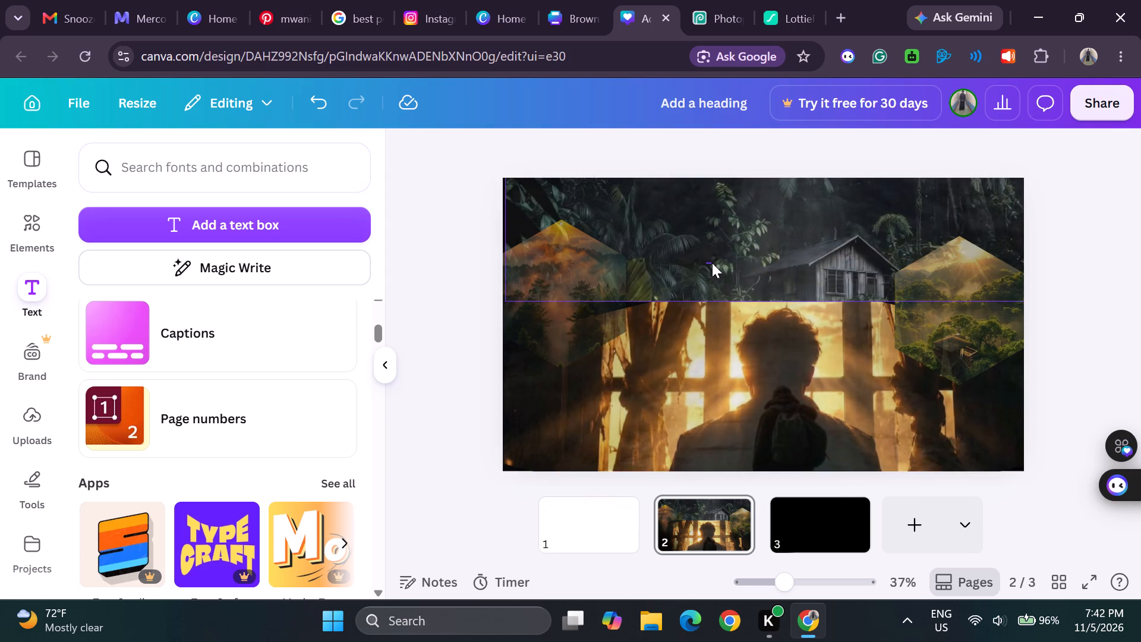
drag(712, 263, 704, 276)
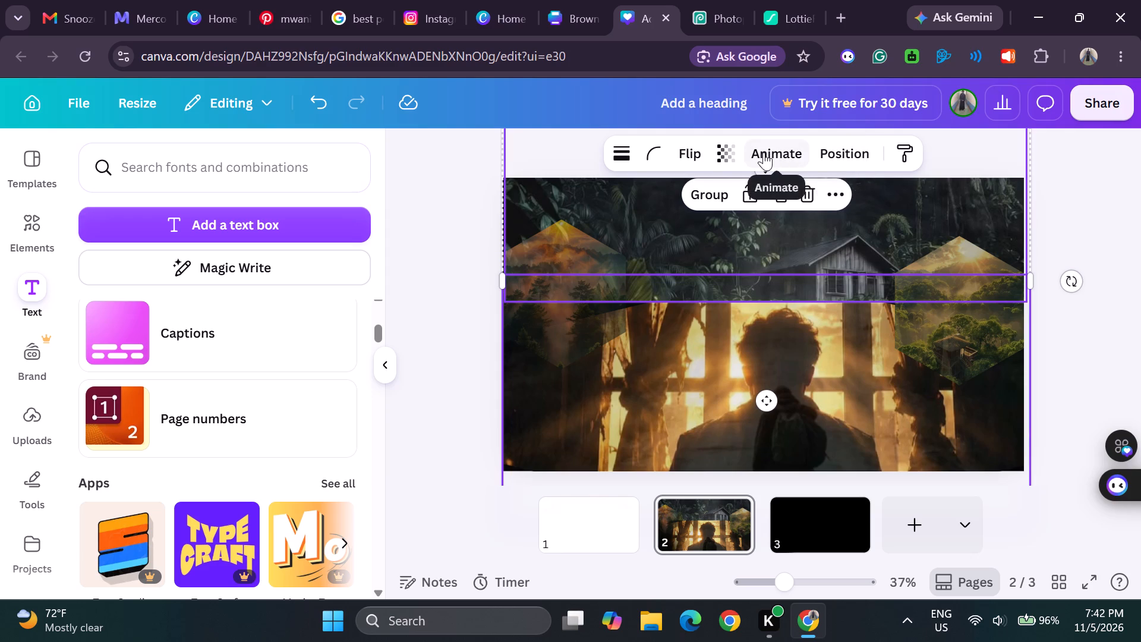
click(722, 153)
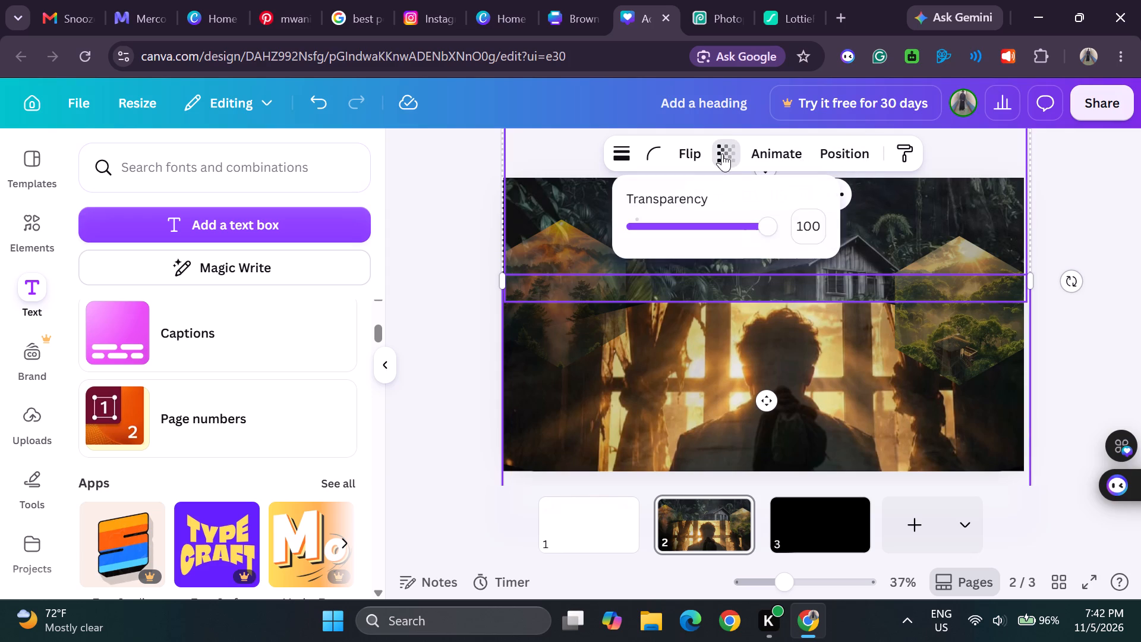
drag(770, 230, 743, 230)
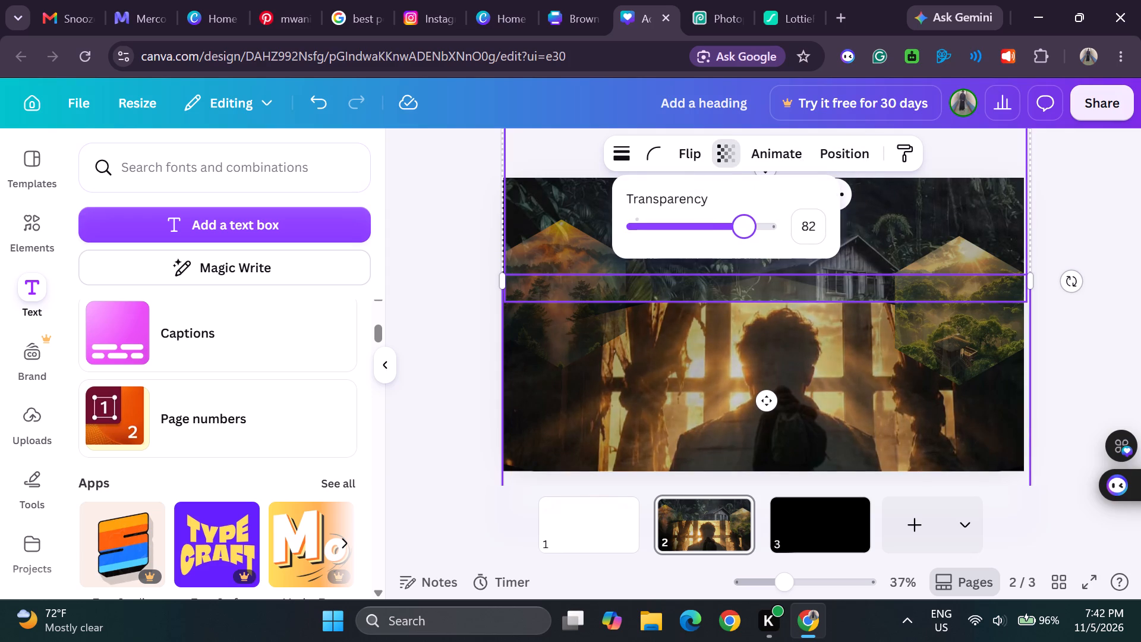
drag(743, 230, 717, 232)
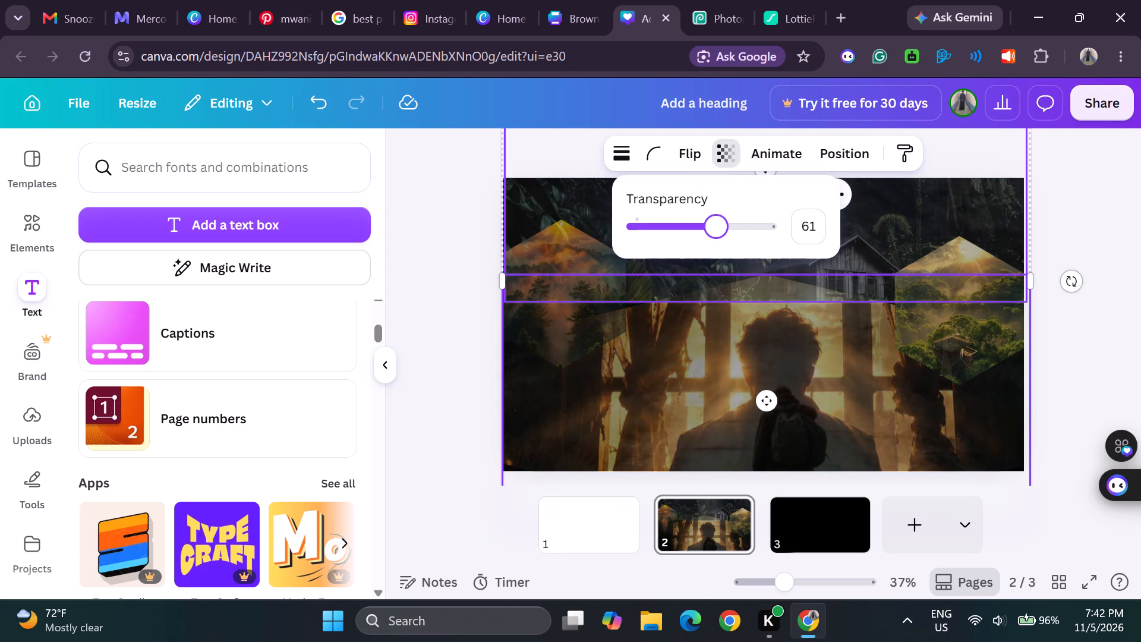
drag(717, 232, 696, 233)
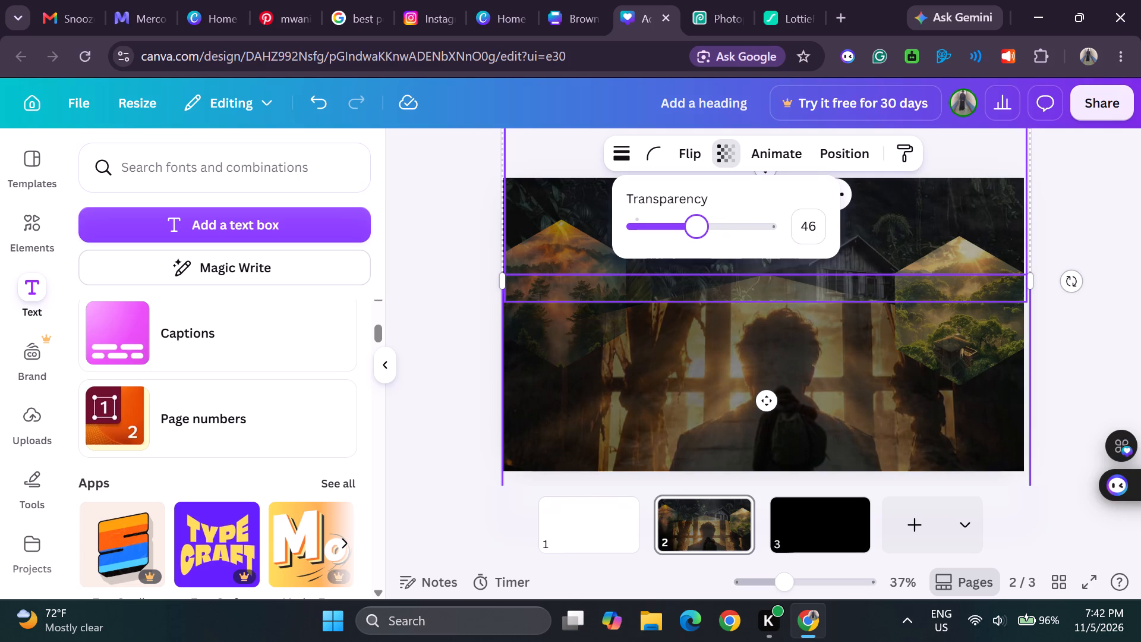
drag(696, 233, 683, 235)
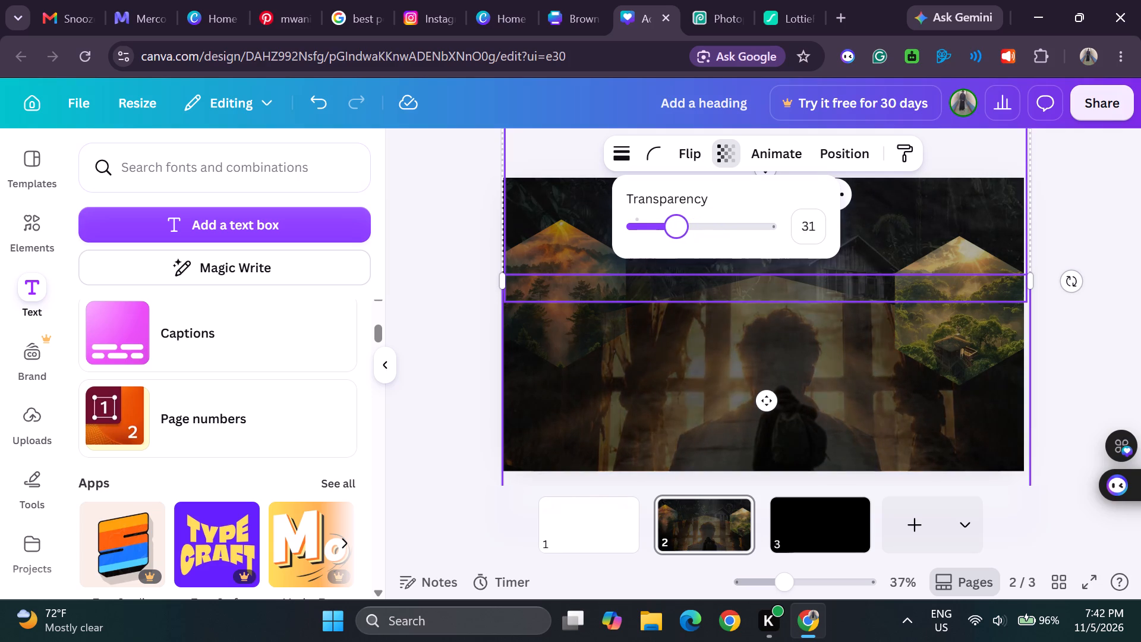
drag(683, 235, 682, 240)
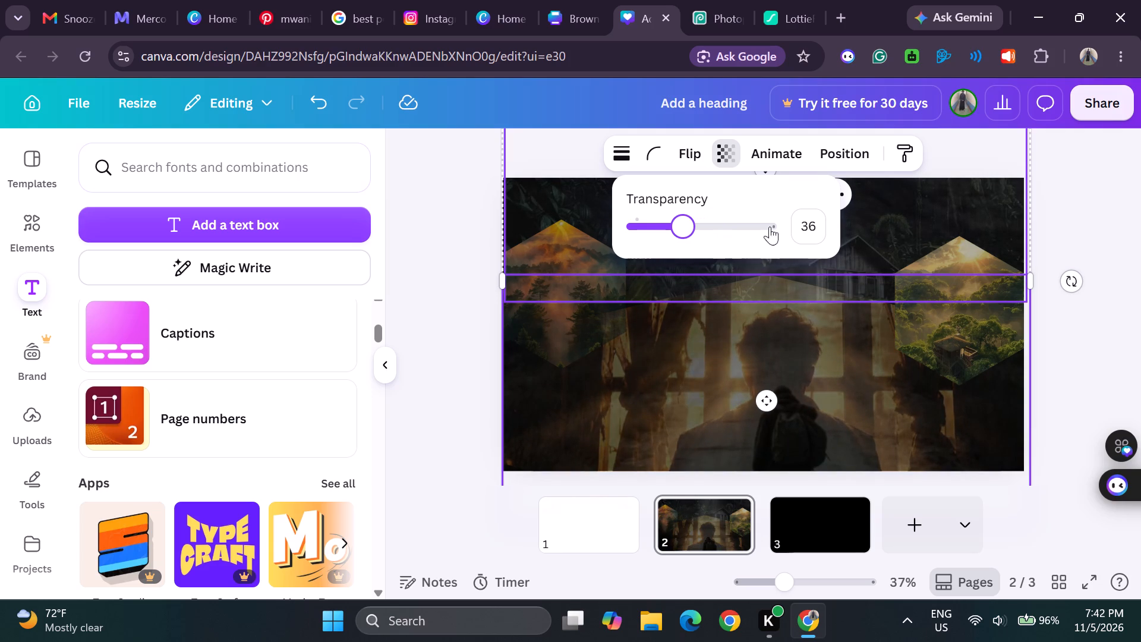
click(893, 216)
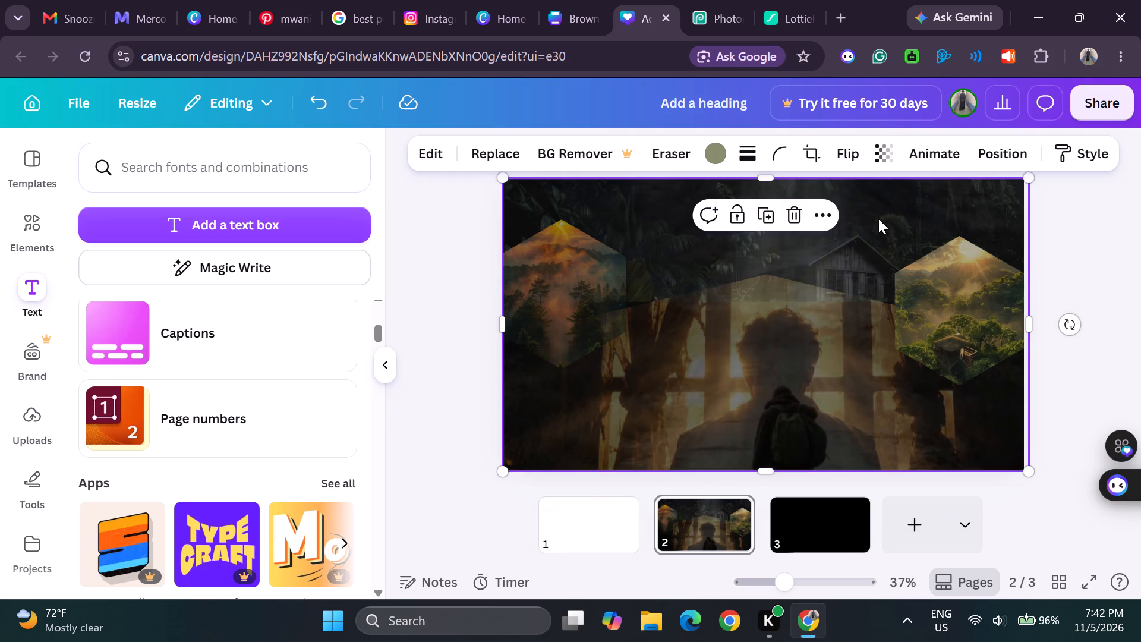
Raise the transparency value of page 2's full-page overlay image to about 39.
click(667, 232)
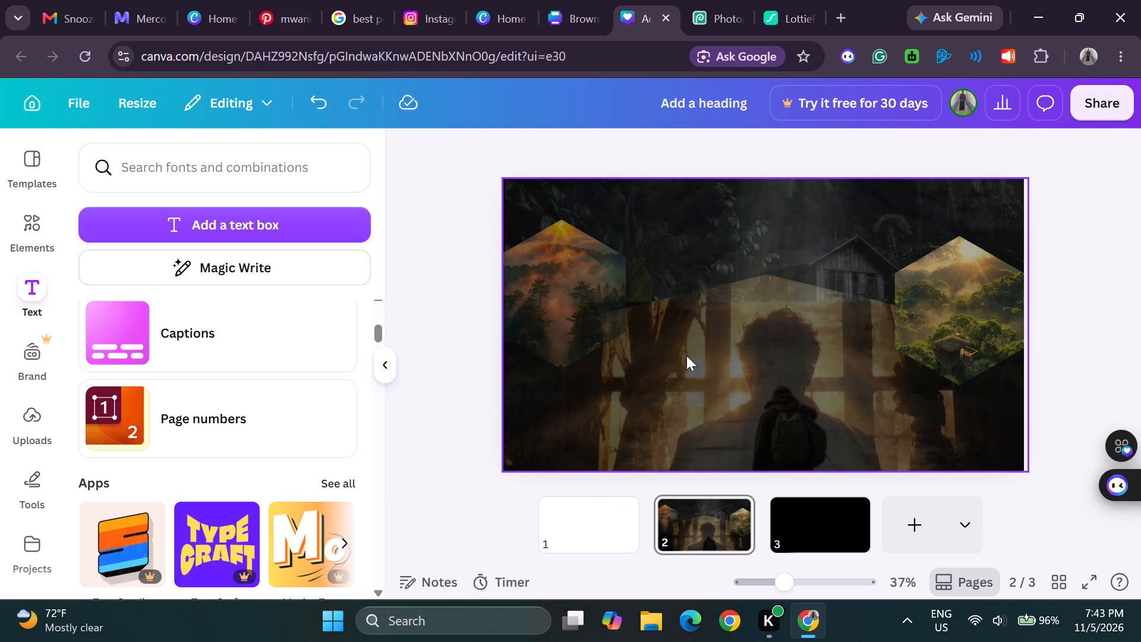
click(783, 420)
click(783, 420)
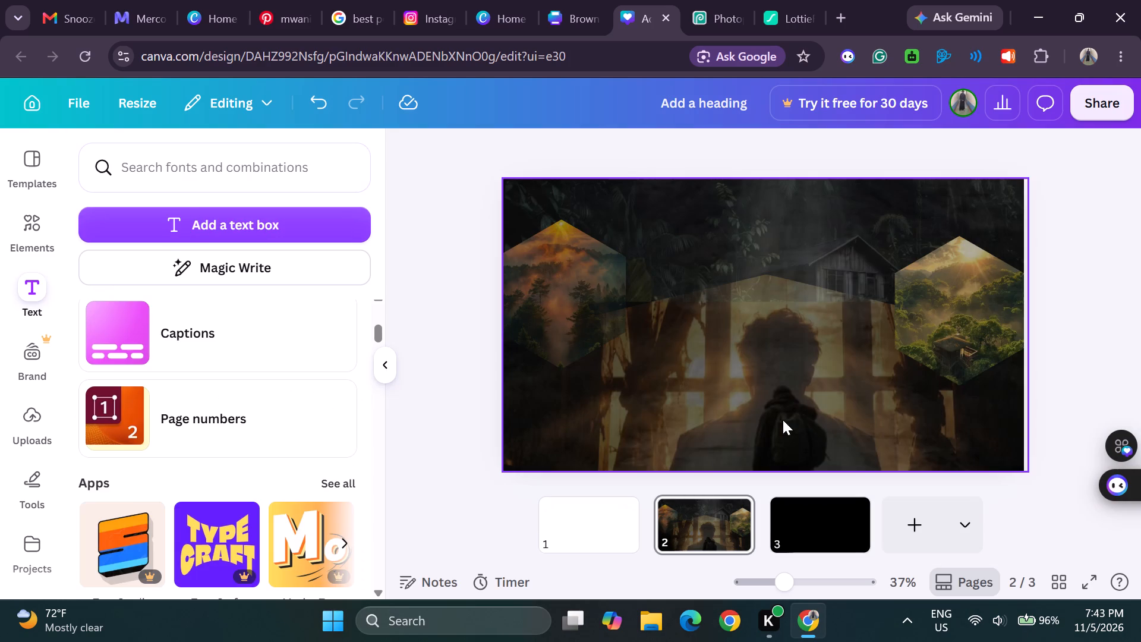
click(783, 420)
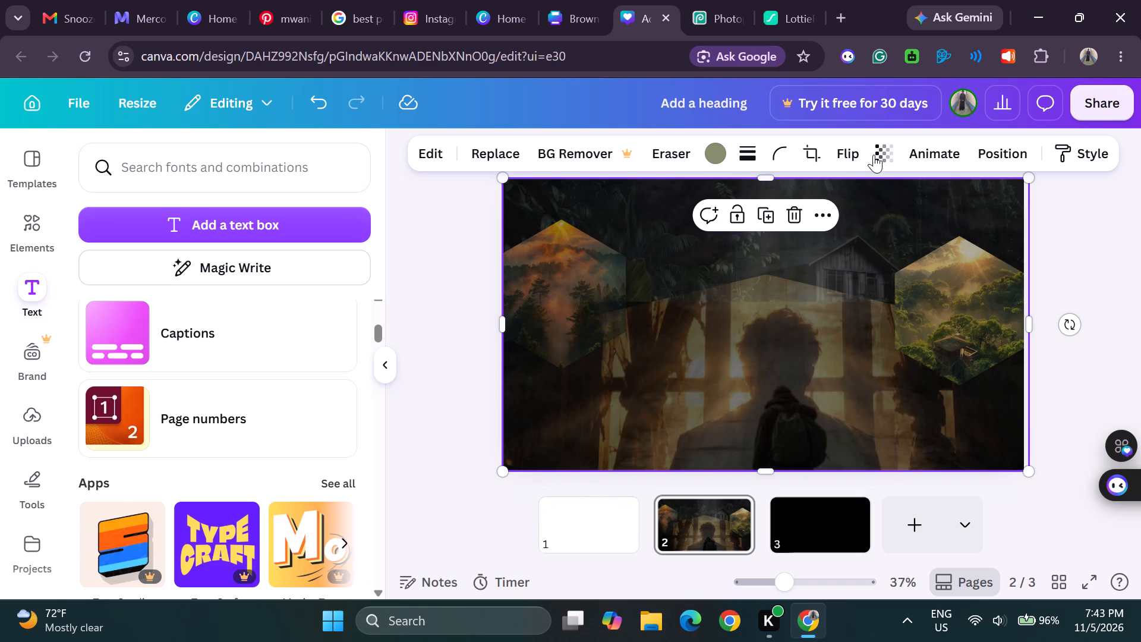
click(874, 155)
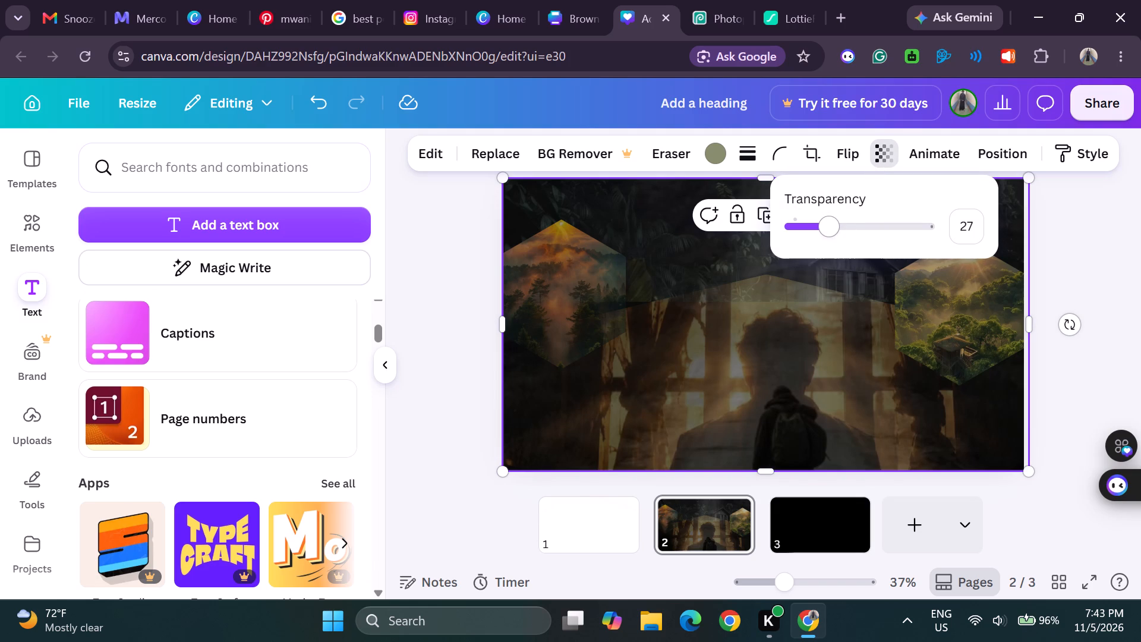
drag(834, 229, 852, 232)
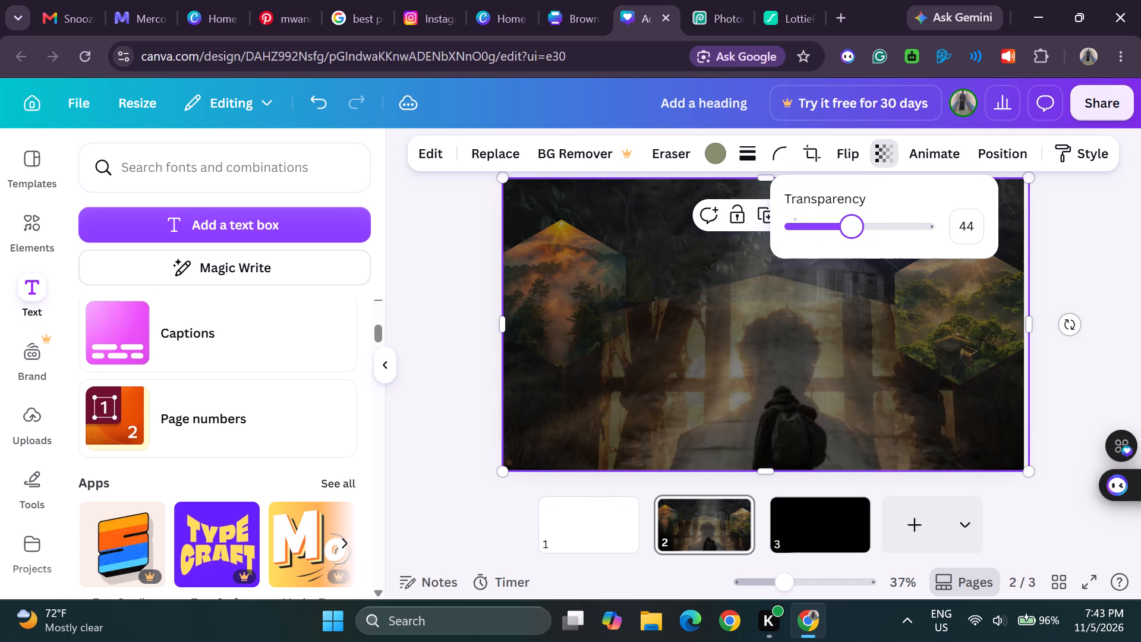
drag(852, 232, 860, 237)
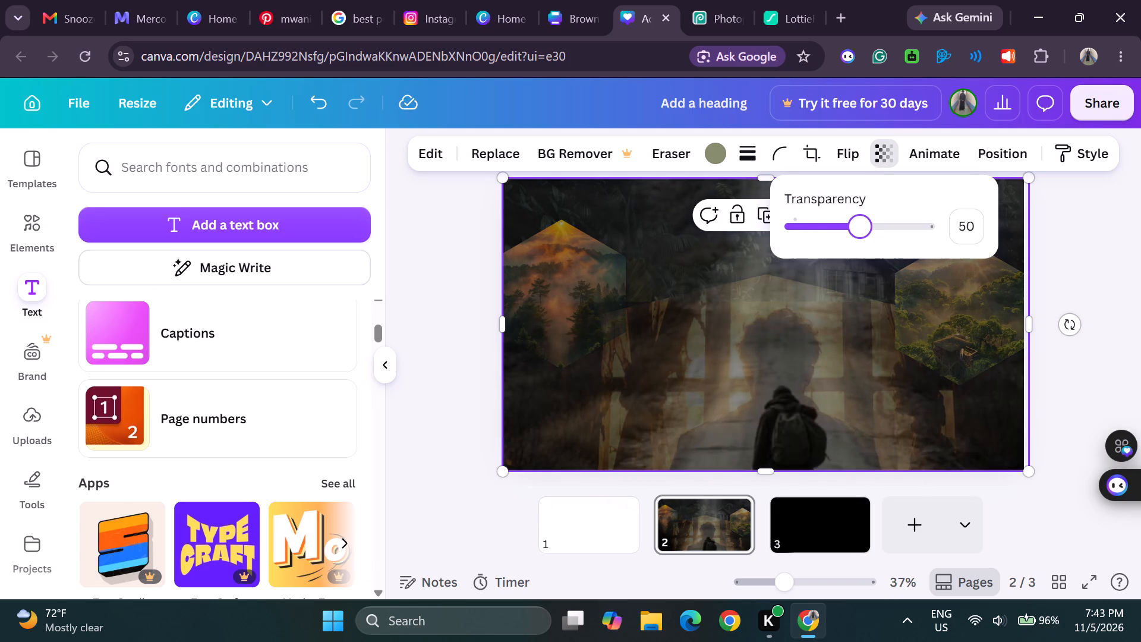
drag(860, 237, 844, 236)
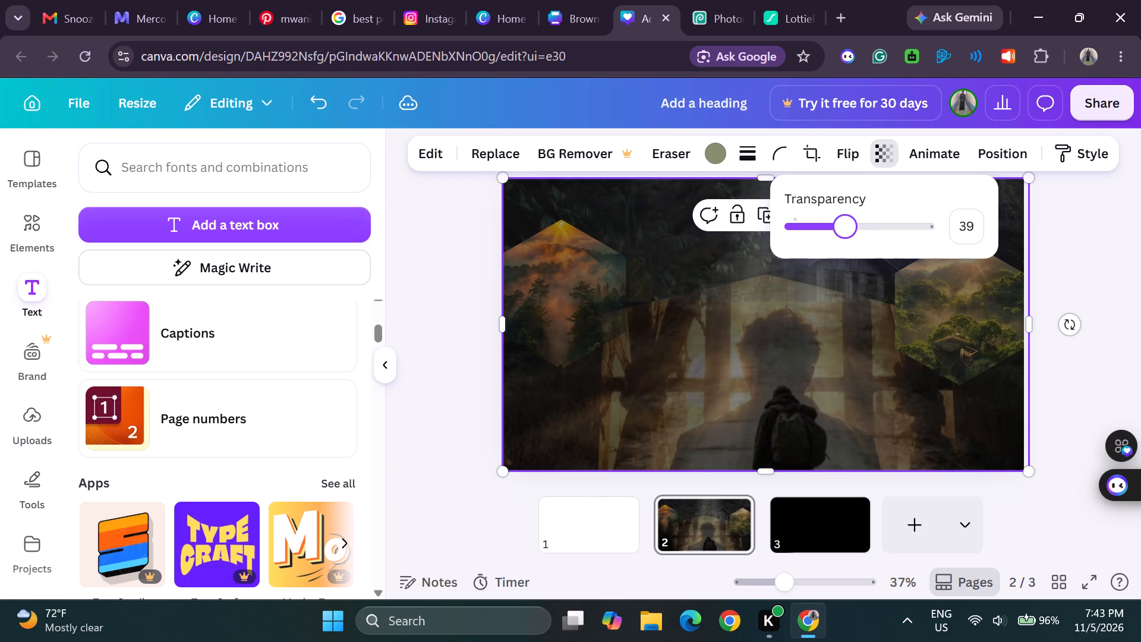
drag(844, 236, 844, 236)
click(694, 251)
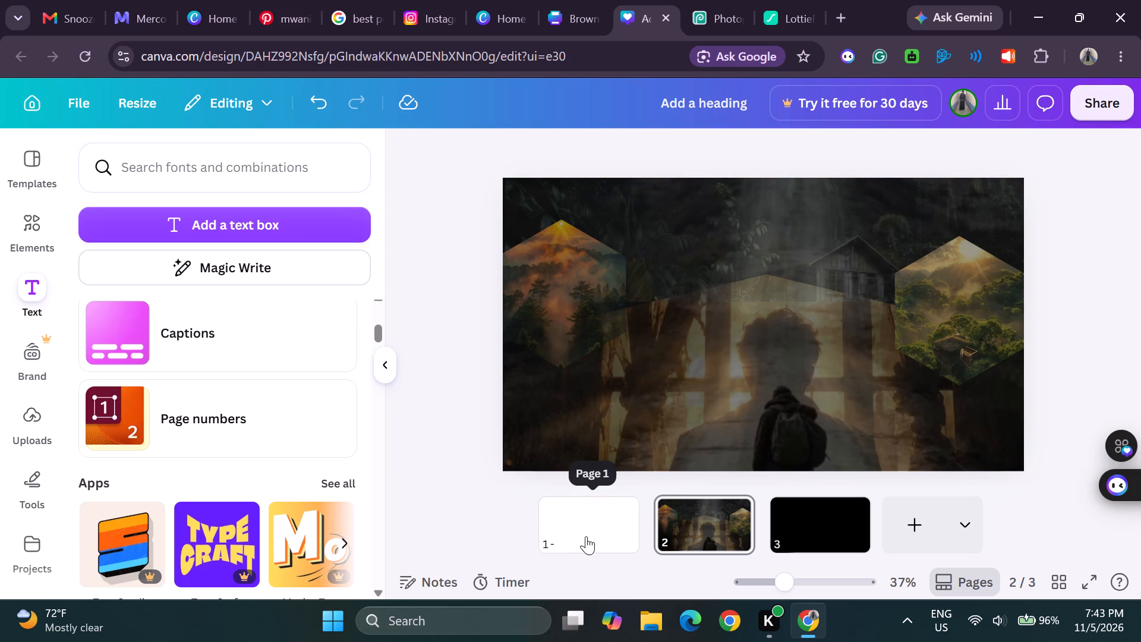
Return to page 1 and download the design as a high-quality PNG at 1,600 × 900 px.
click(565, 537)
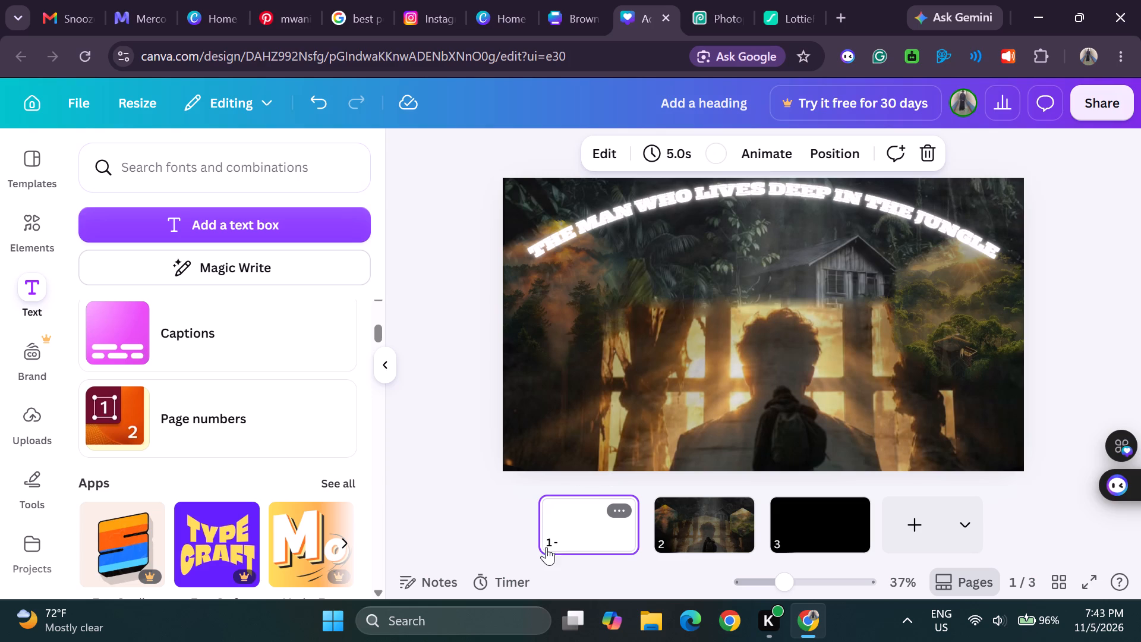
click(562, 354)
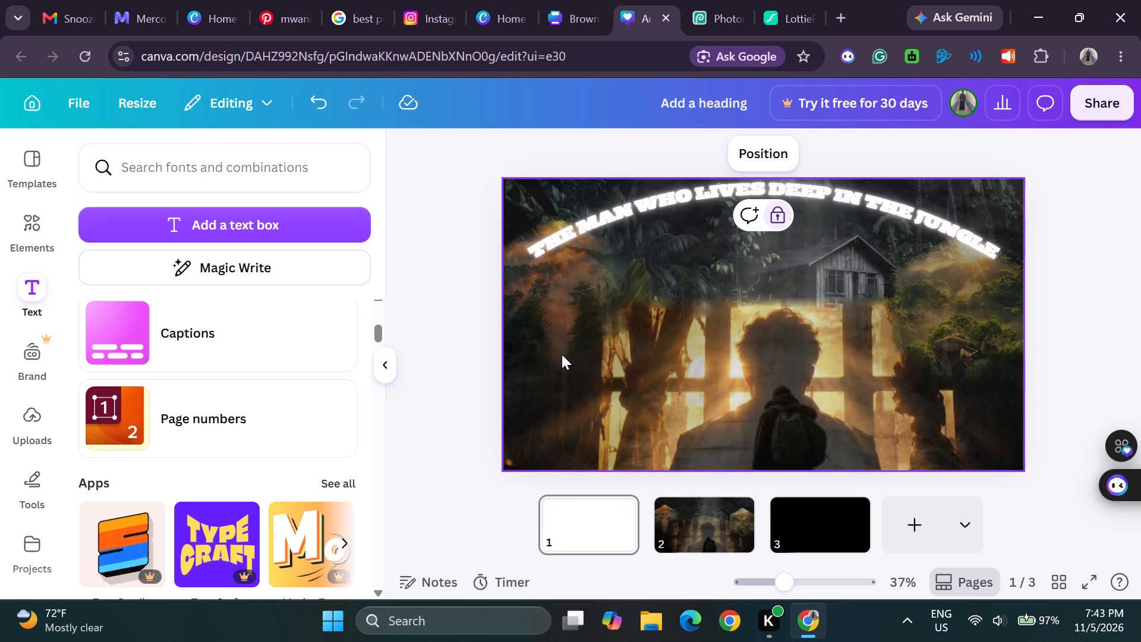
click(1093, 97)
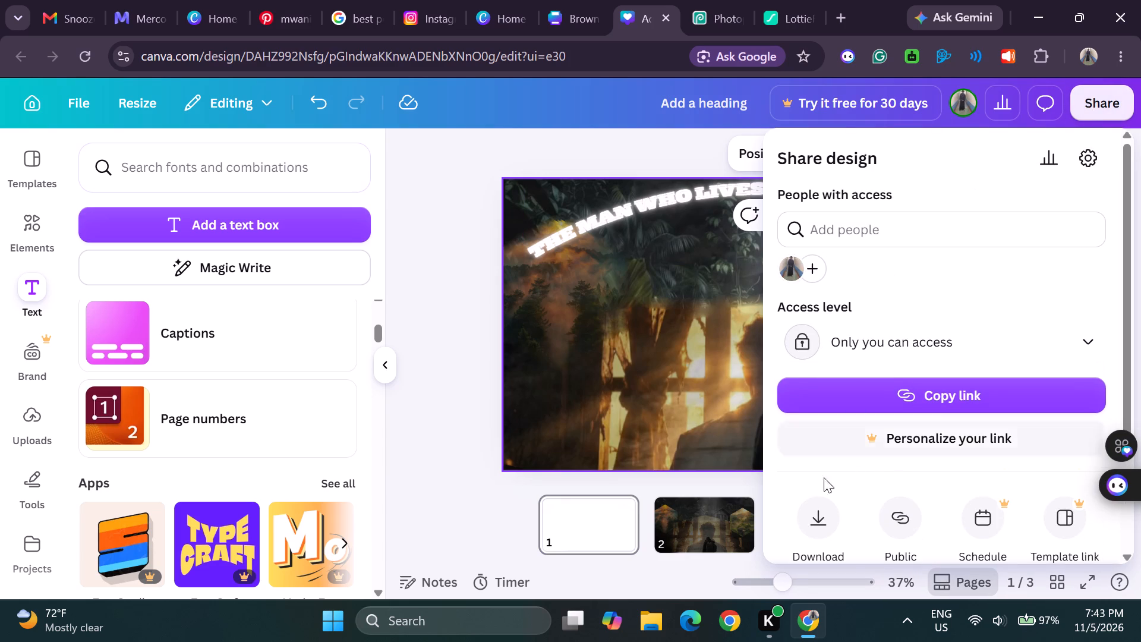
click(817, 511)
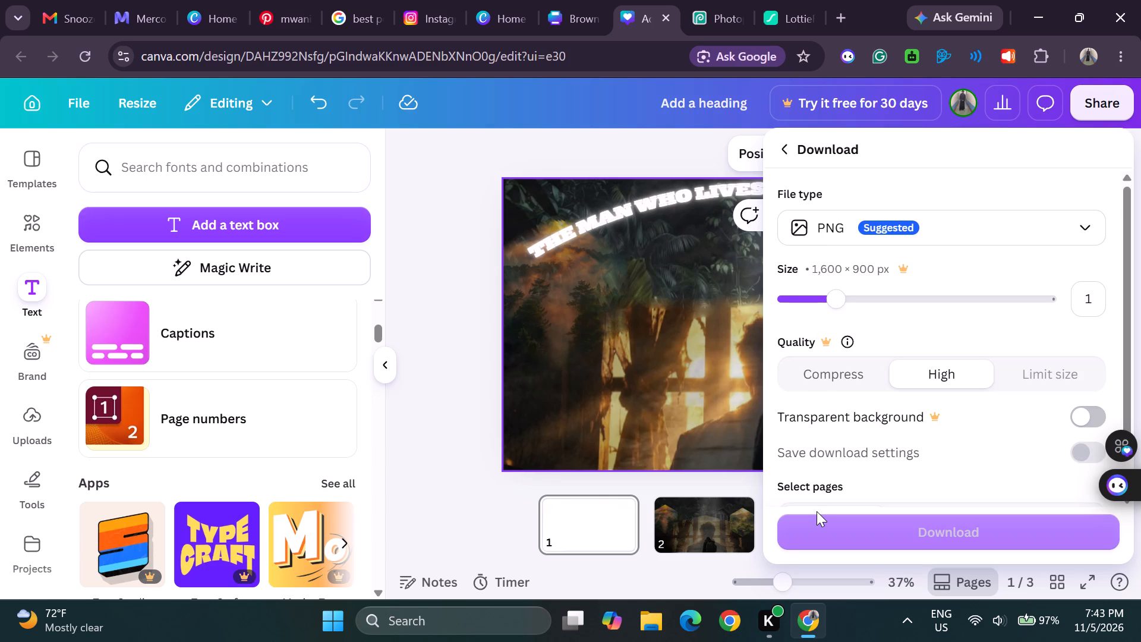
click(890, 527)
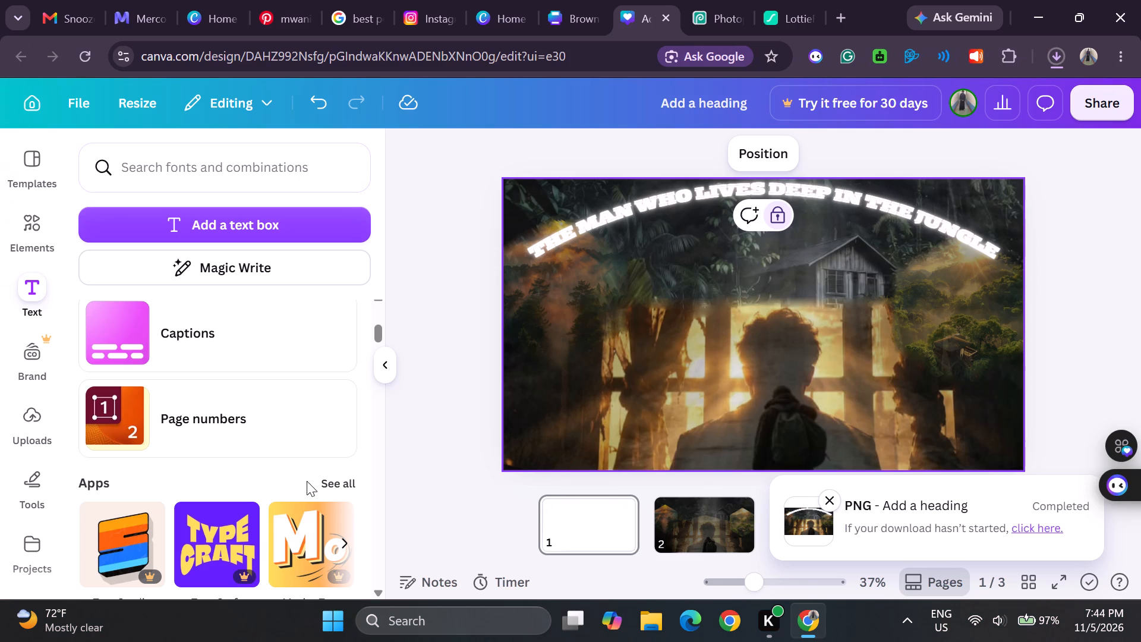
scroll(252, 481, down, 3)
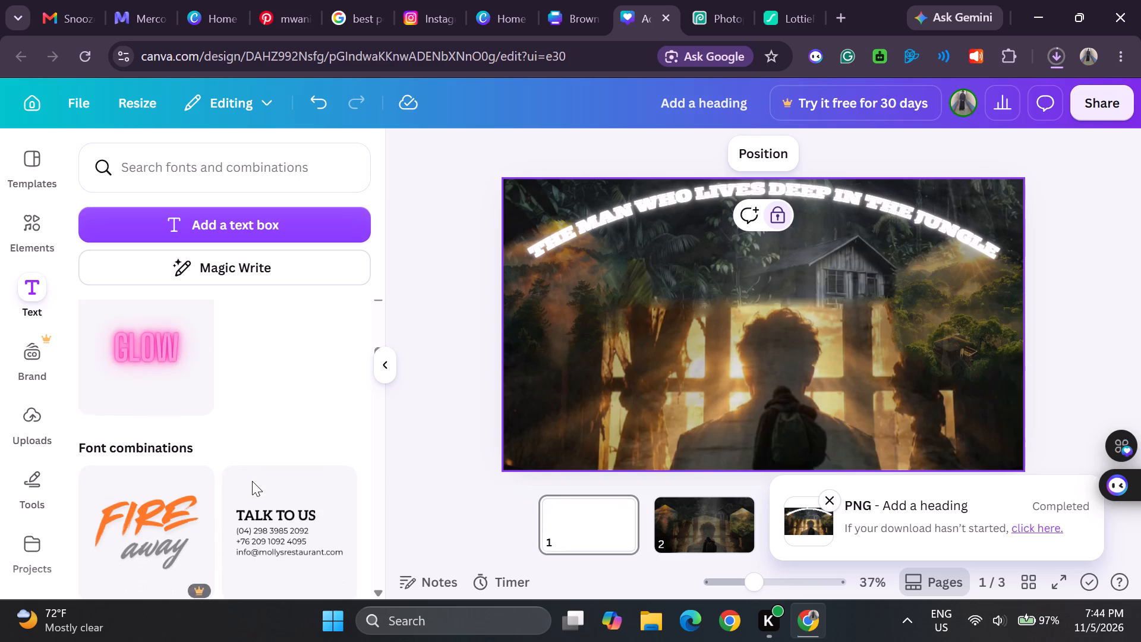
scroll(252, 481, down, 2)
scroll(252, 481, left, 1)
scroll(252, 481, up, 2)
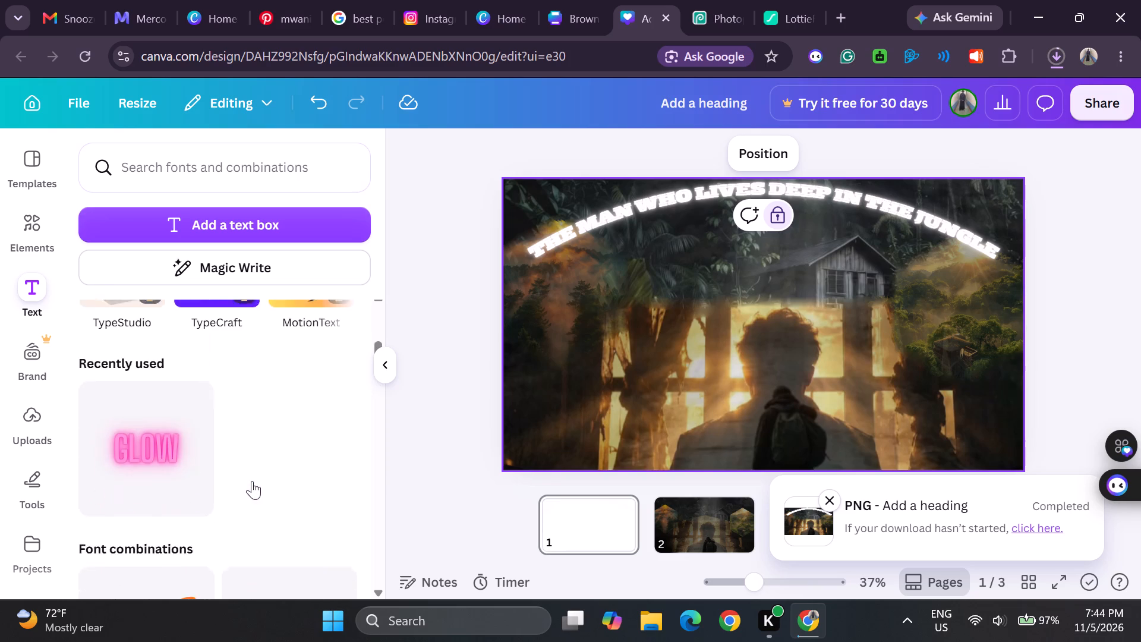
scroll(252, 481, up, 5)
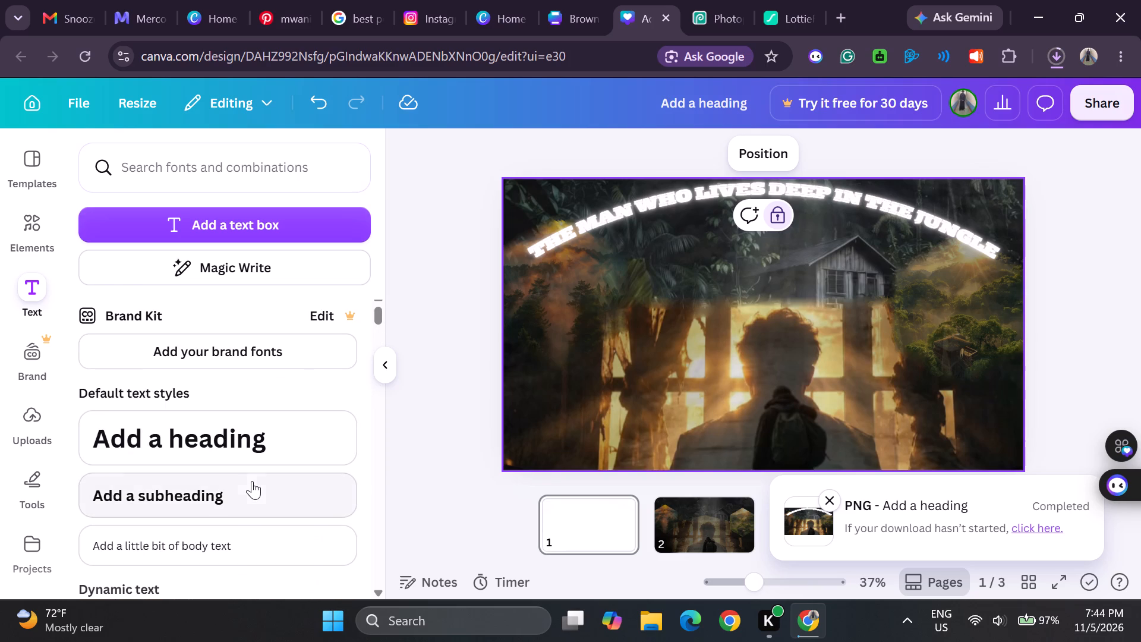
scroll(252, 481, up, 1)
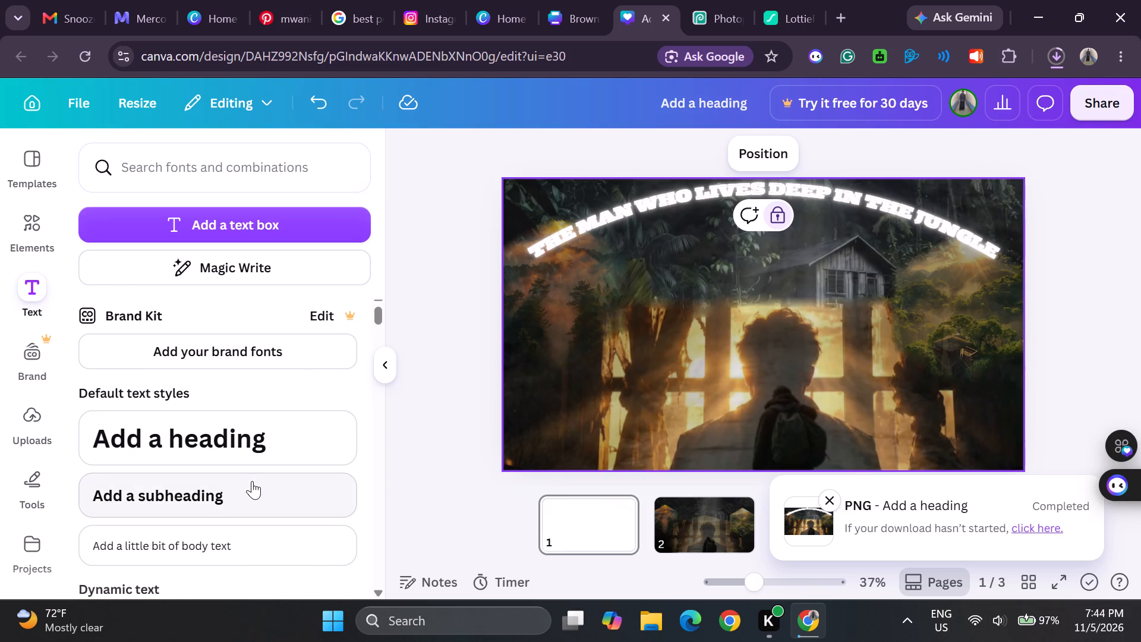
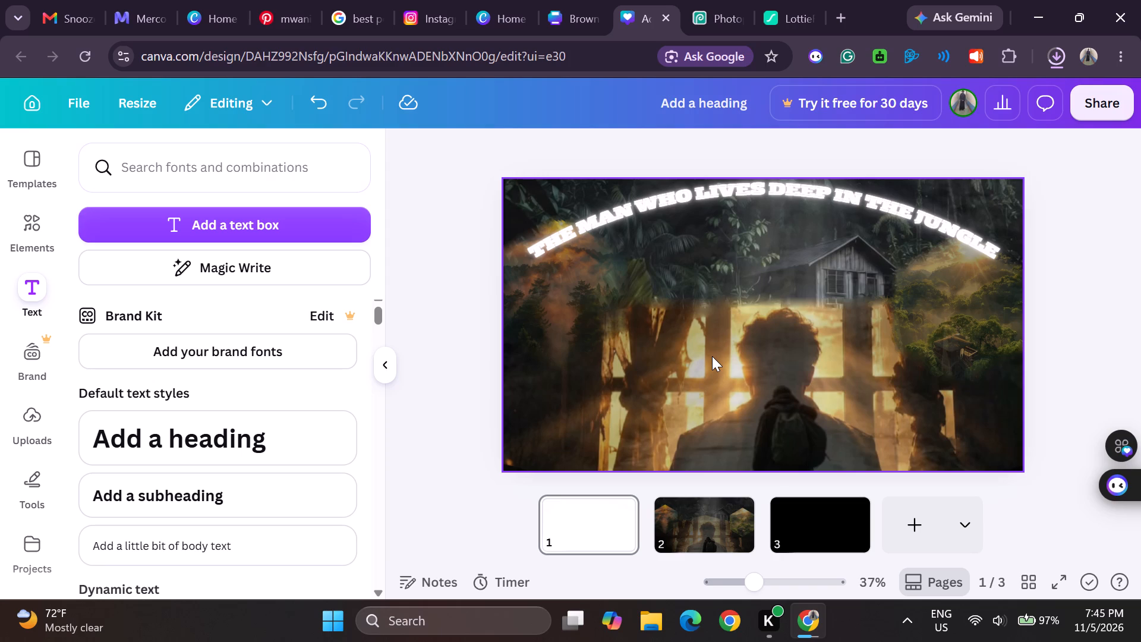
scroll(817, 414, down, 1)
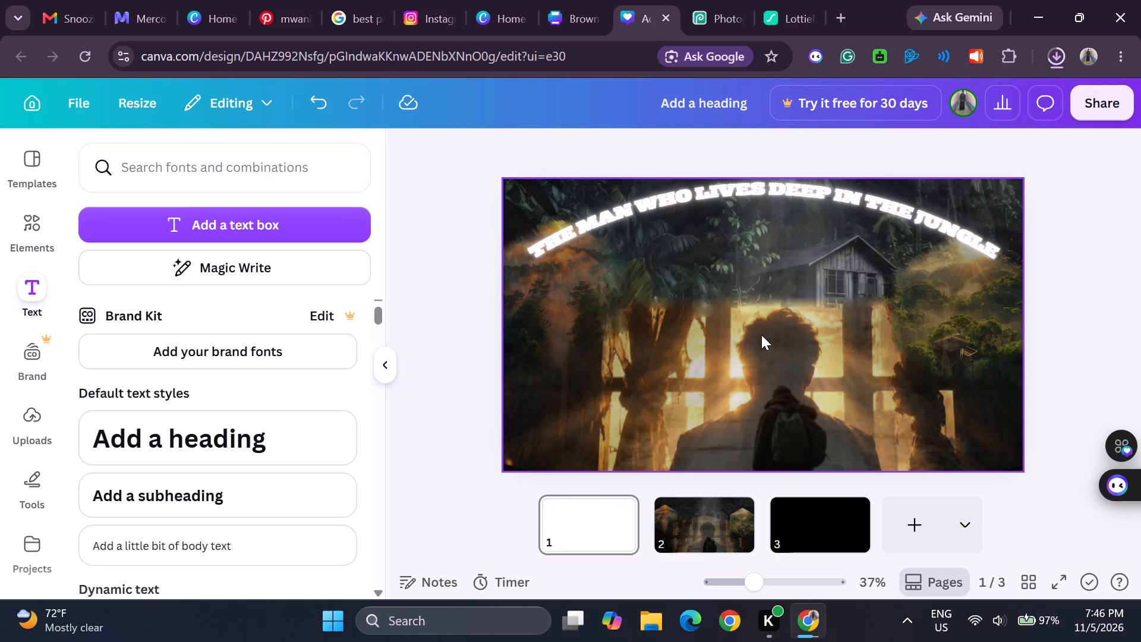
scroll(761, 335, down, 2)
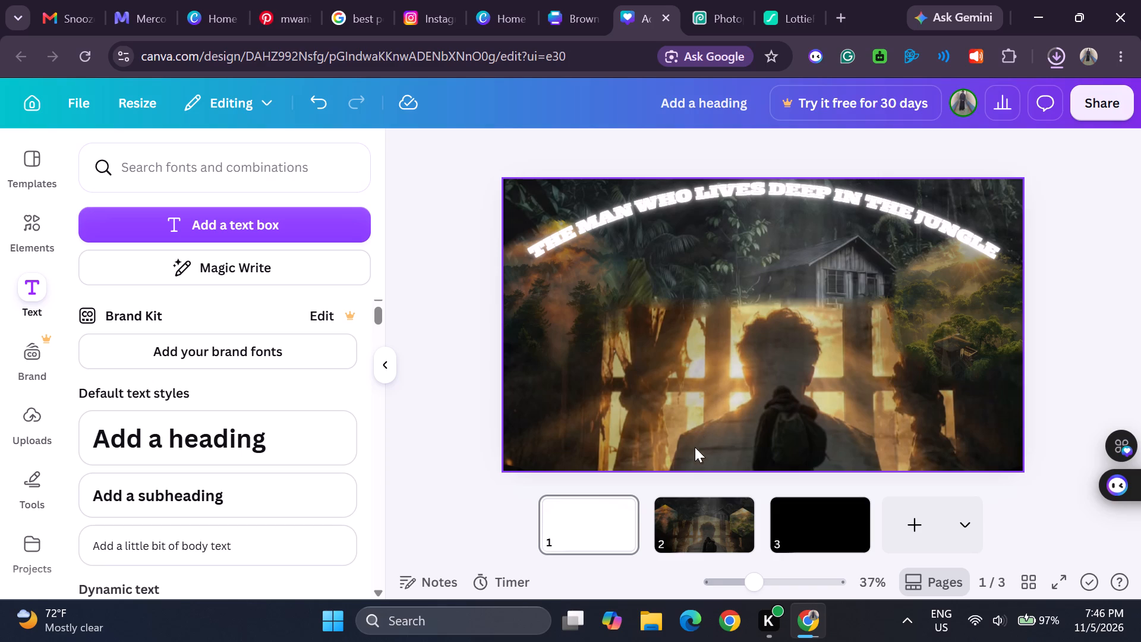
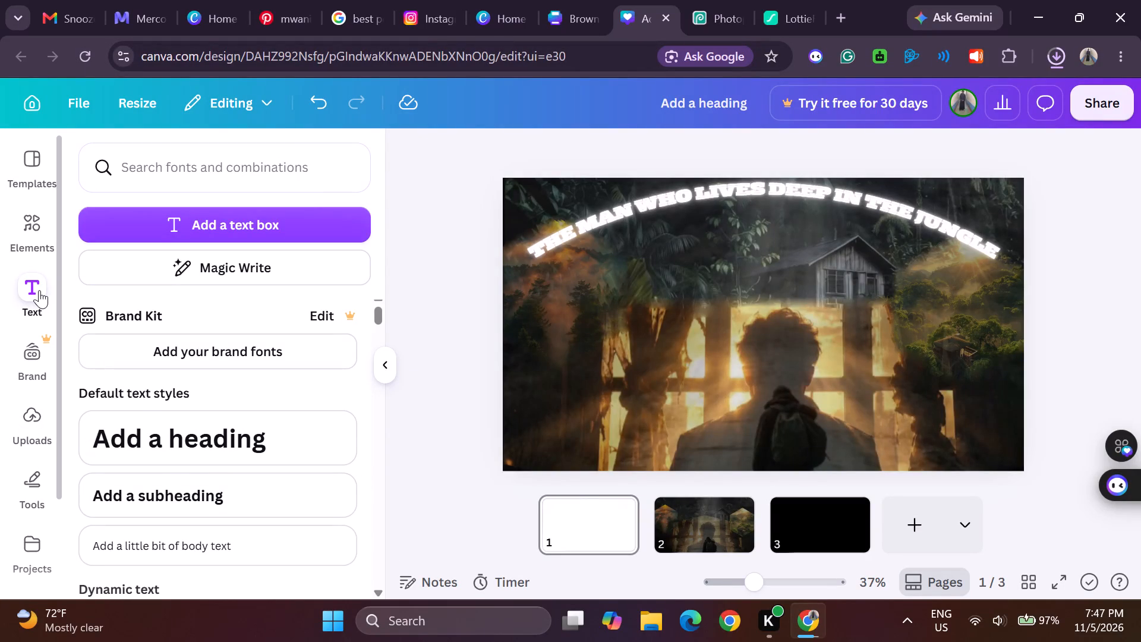
Start a file upload from the design's uploads and look through today's files in the Downloads folder for the one to add.
click(28, 406)
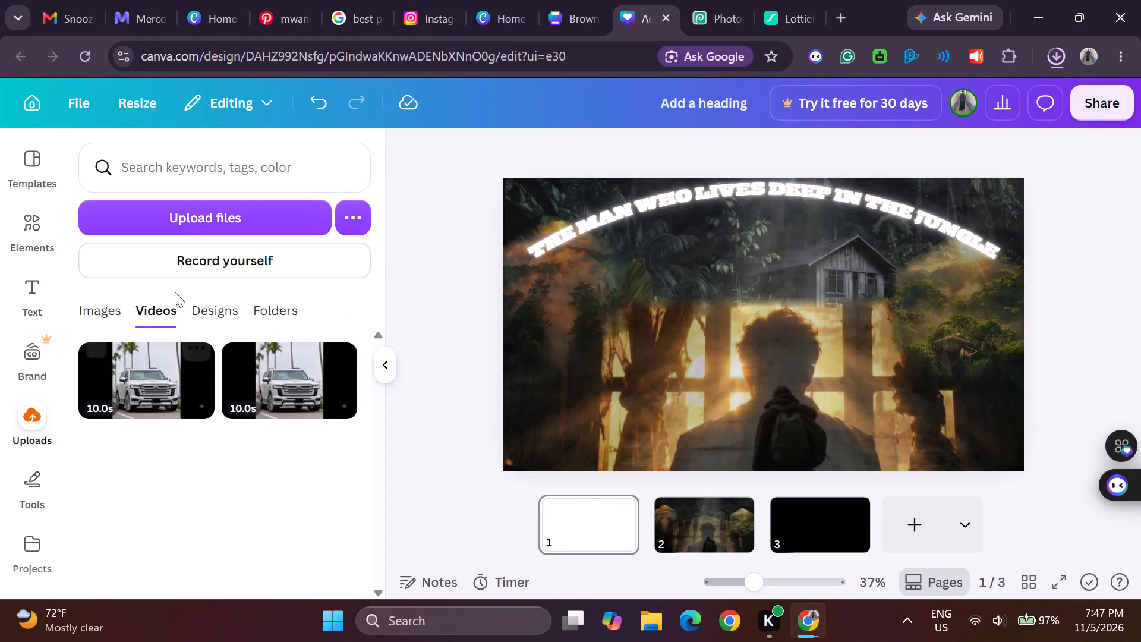
click(185, 208)
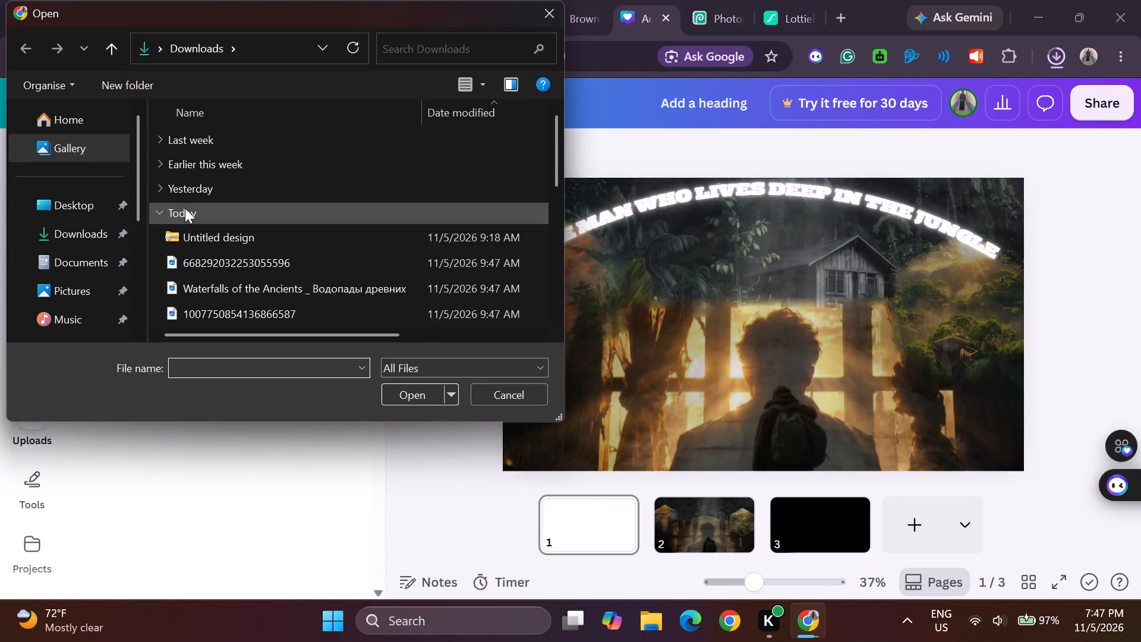
scroll(235, 265, down, 1)
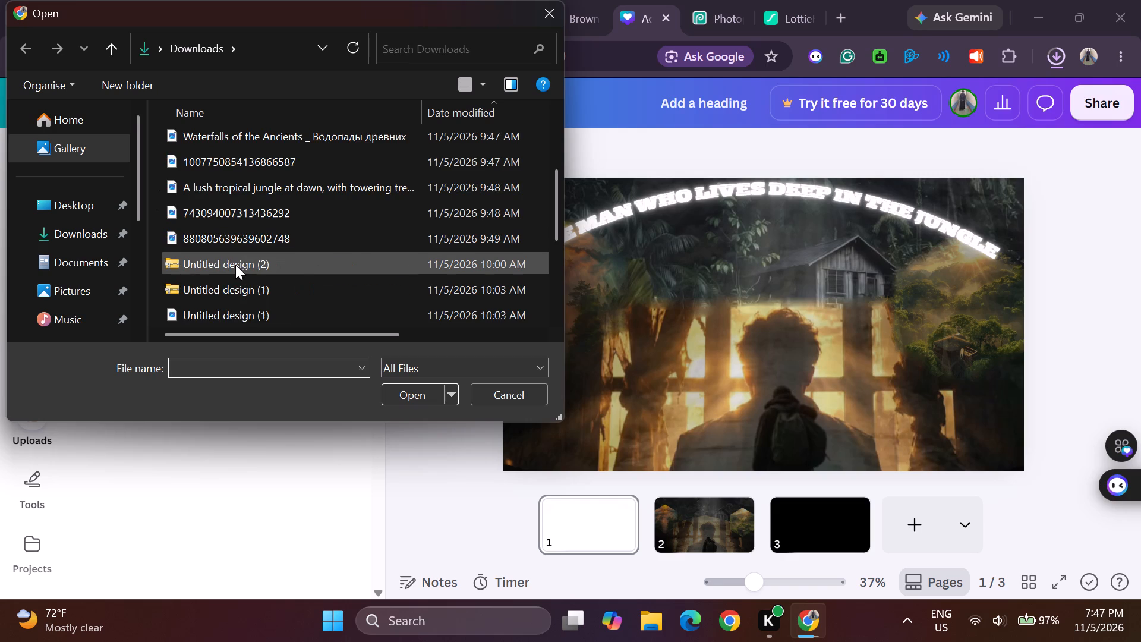
scroll(235, 265, down, 1)
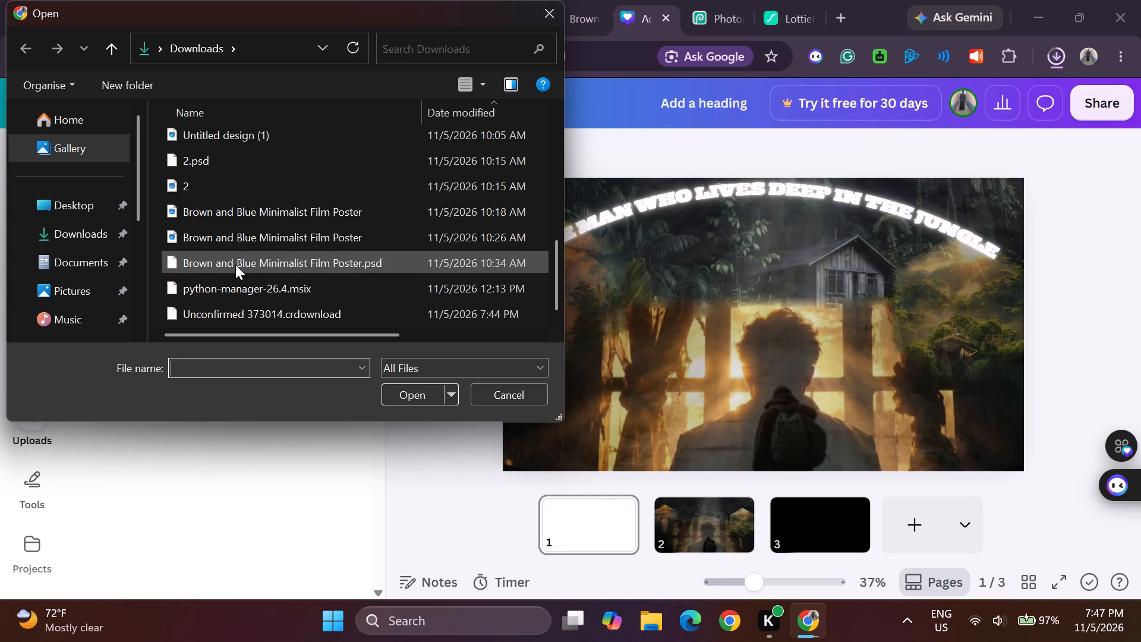
scroll(235, 265, down, 1)
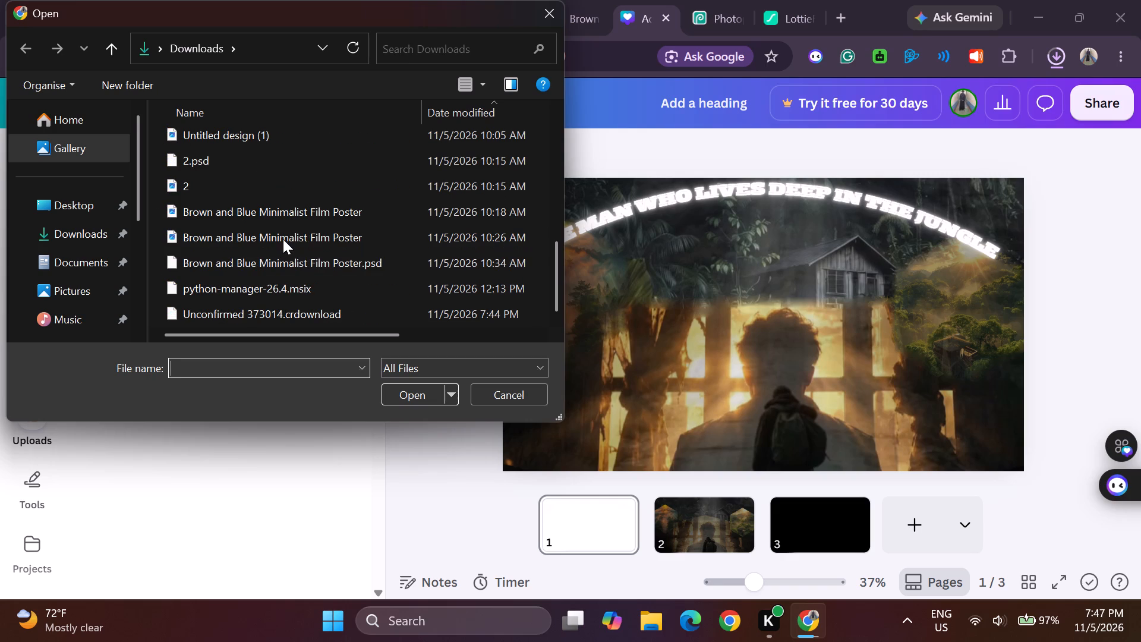
scroll(374, 261, up, 1)
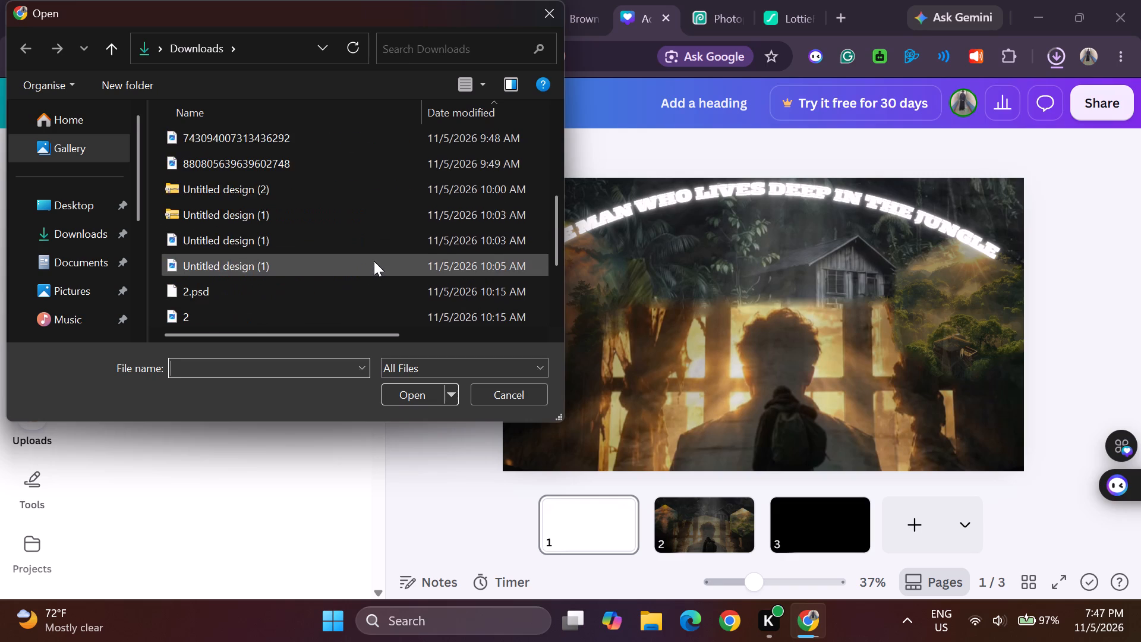
scroll(374, 261, up, 2)
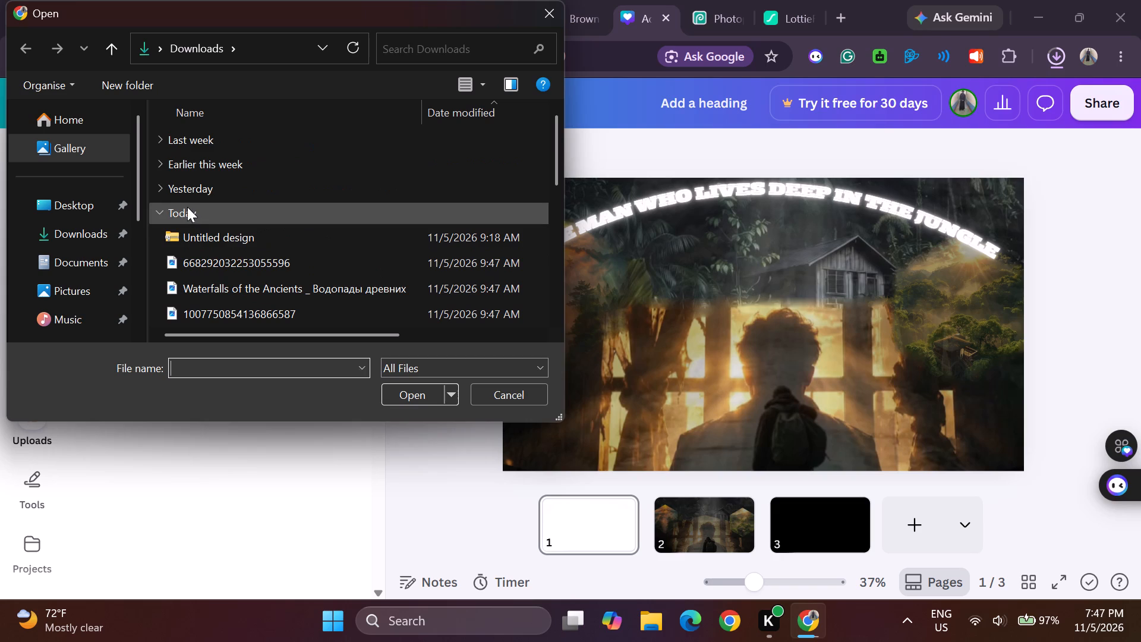
click(162, 206)
double_click(162, 206)
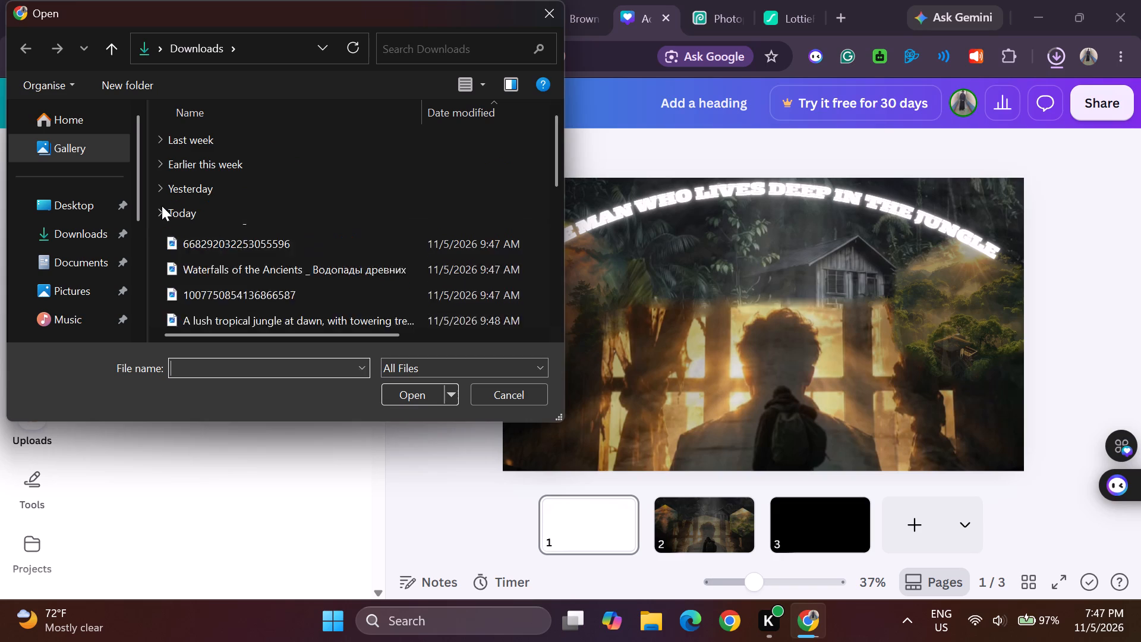
click(163, 206)
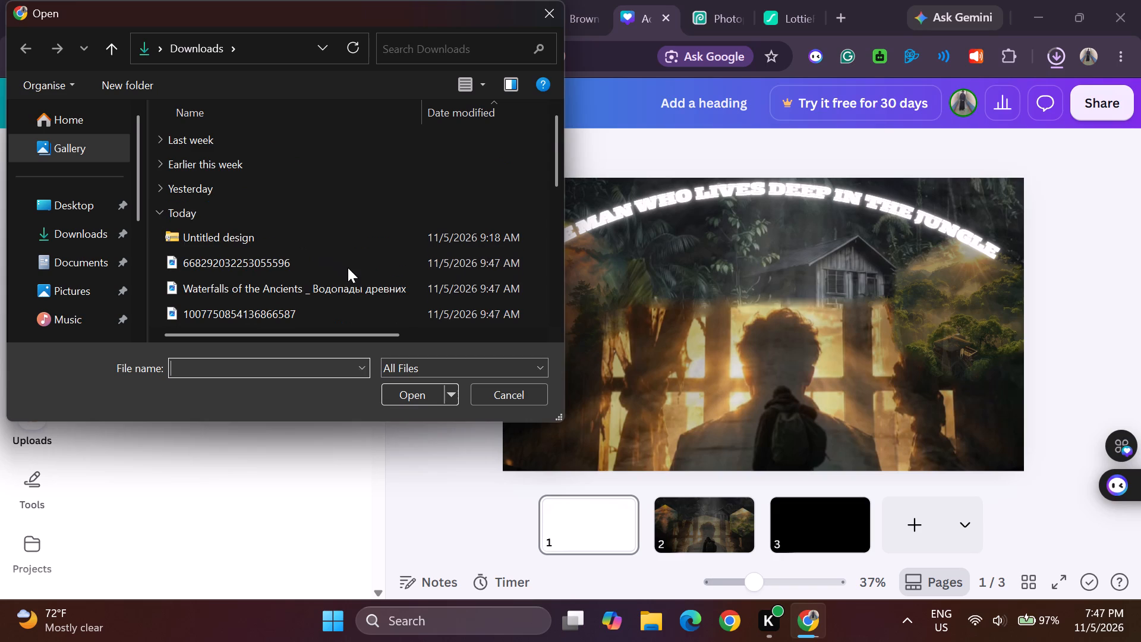
scroll(348, 267, down, 2)
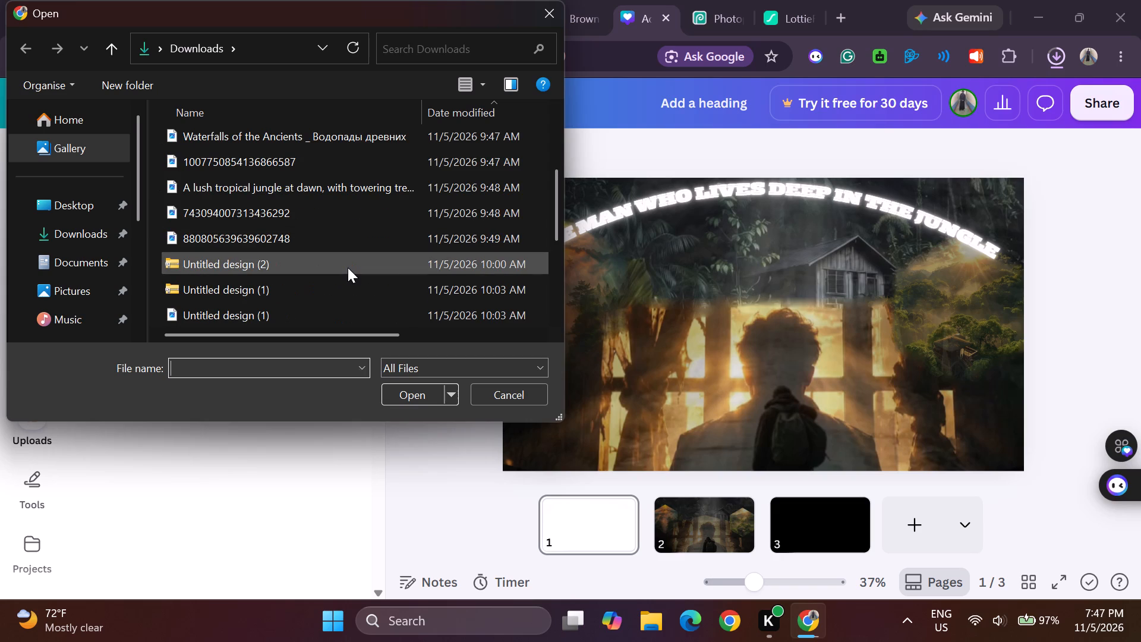
scroll(348, 267, down, 3)
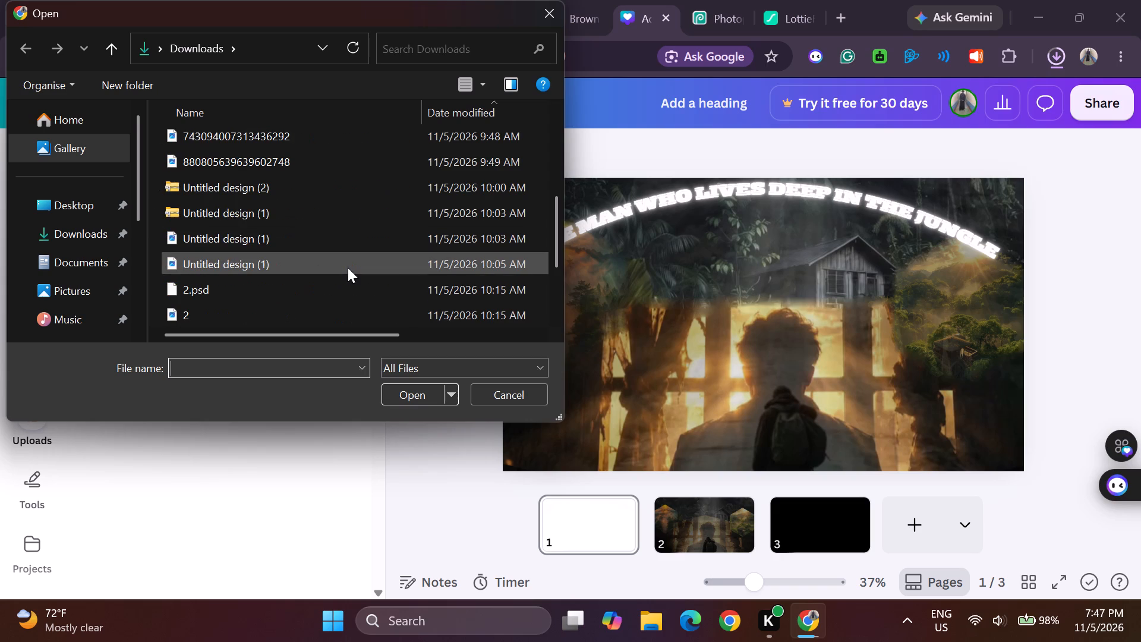
scroll(348, 267, down, 1)
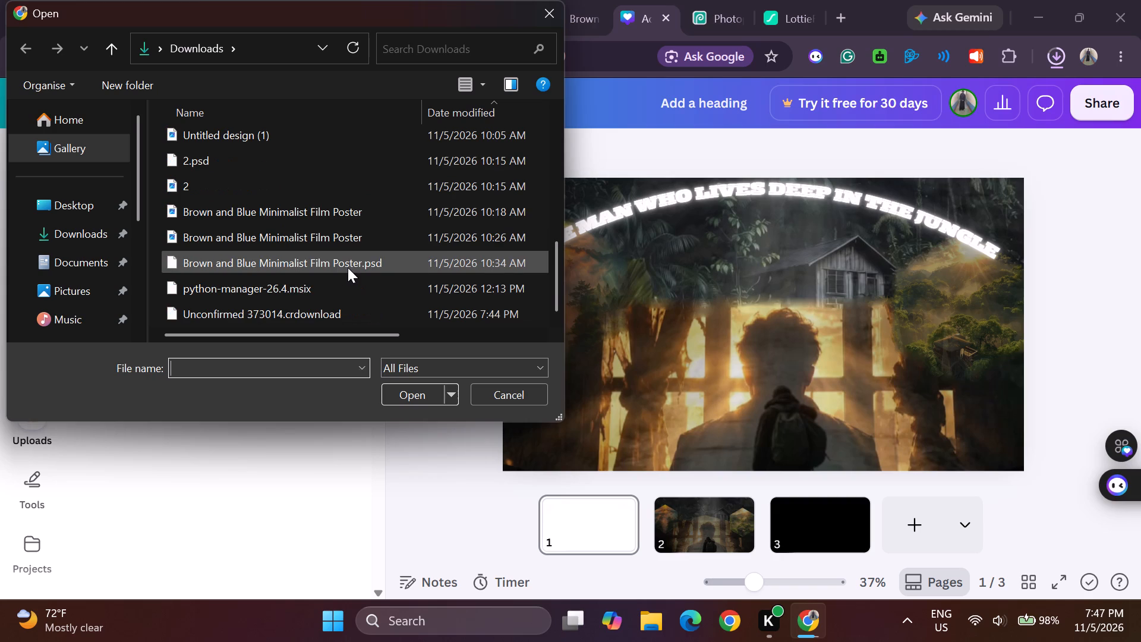
scroll(348, 267, down, 2)
click(68, 228)
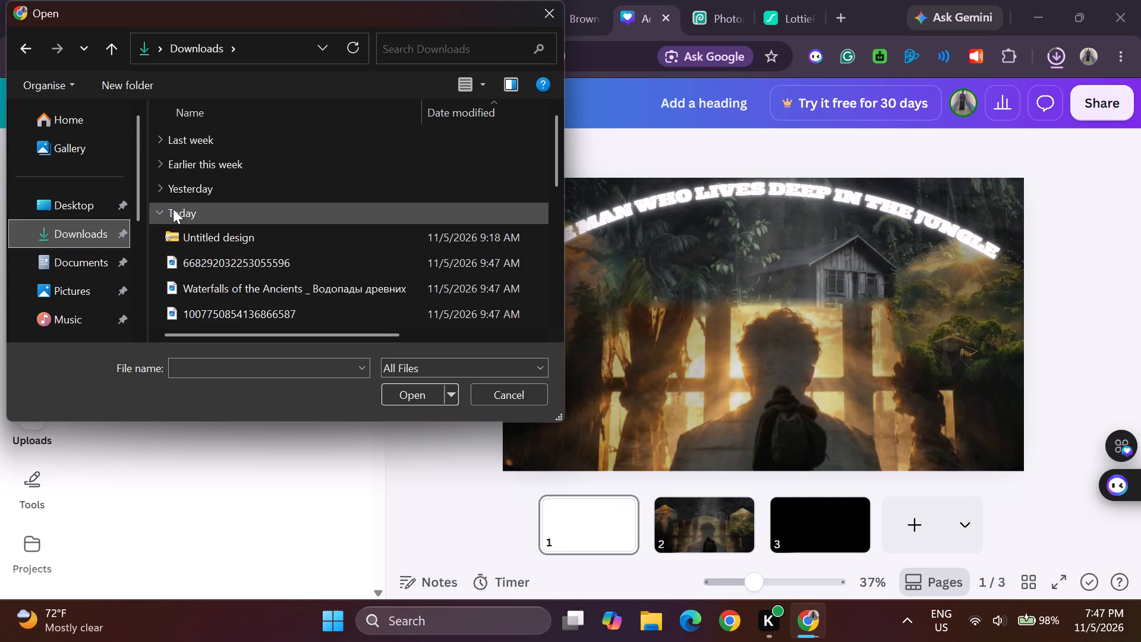
click(172, 209)
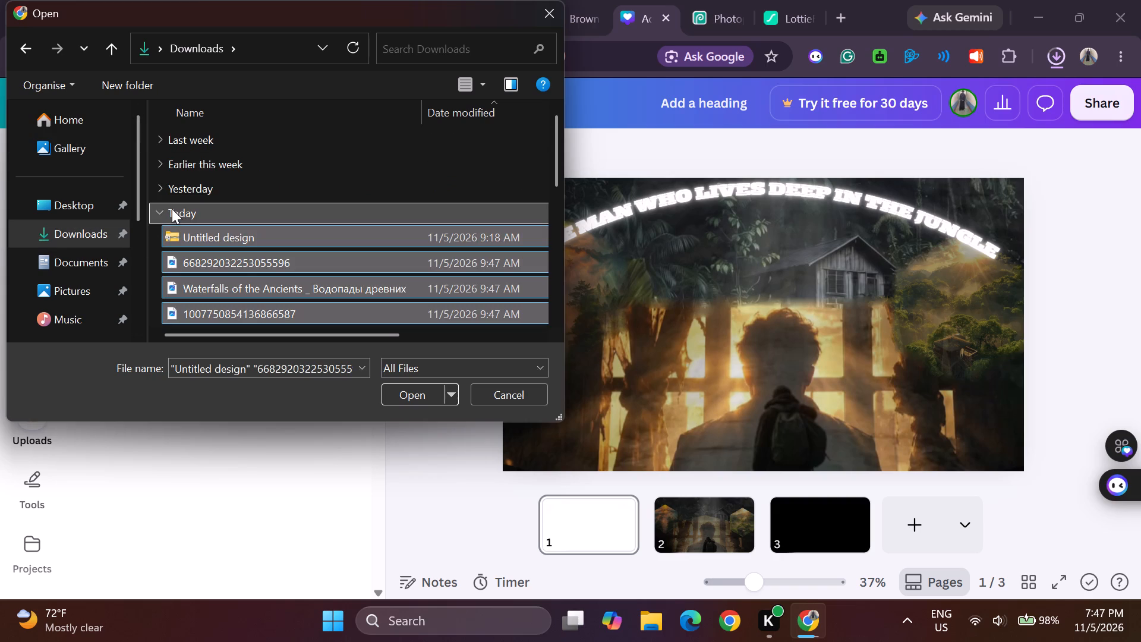
click(172, 209)
click(162, 209)
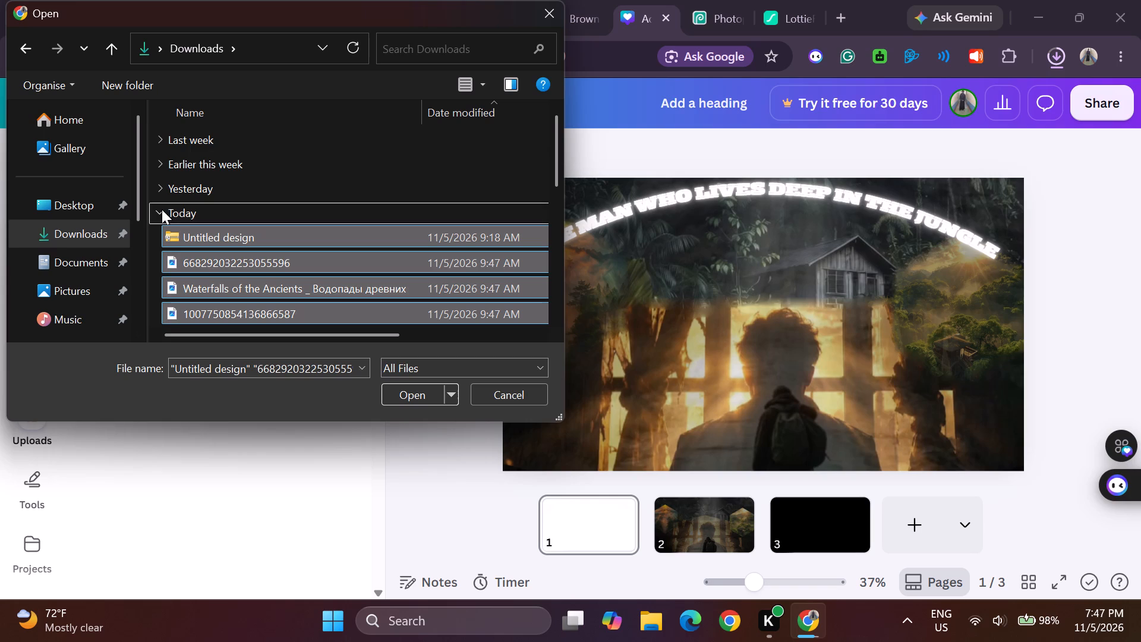
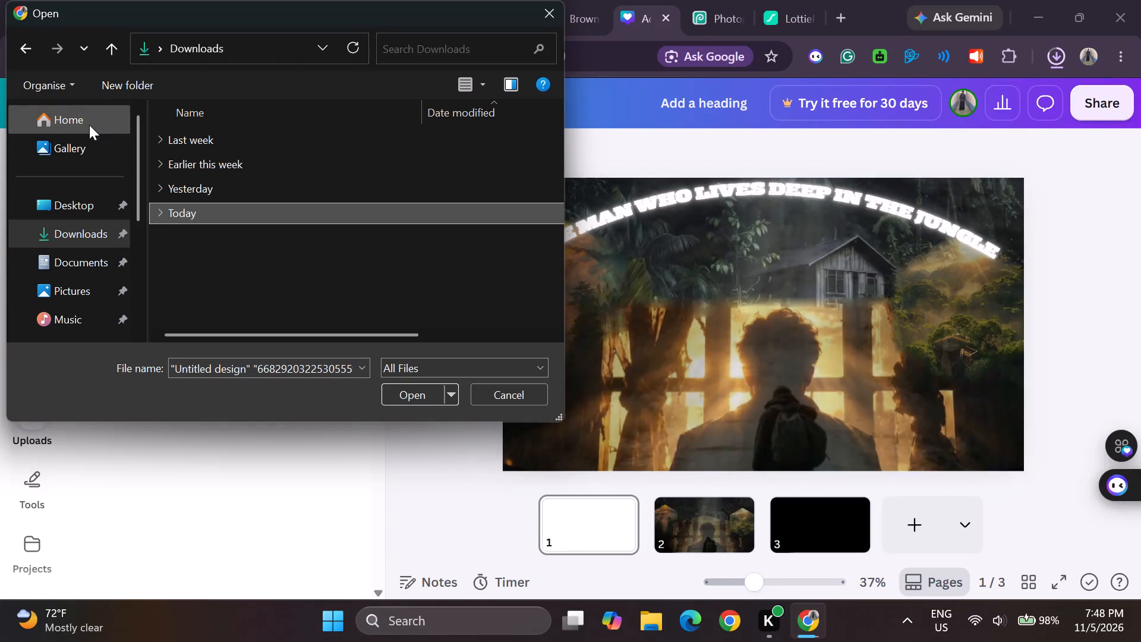
Look through the Documents, Desktop and Home locations for the file to upload, and cancel the file selection.
click(102, 263)
click(78, 209)
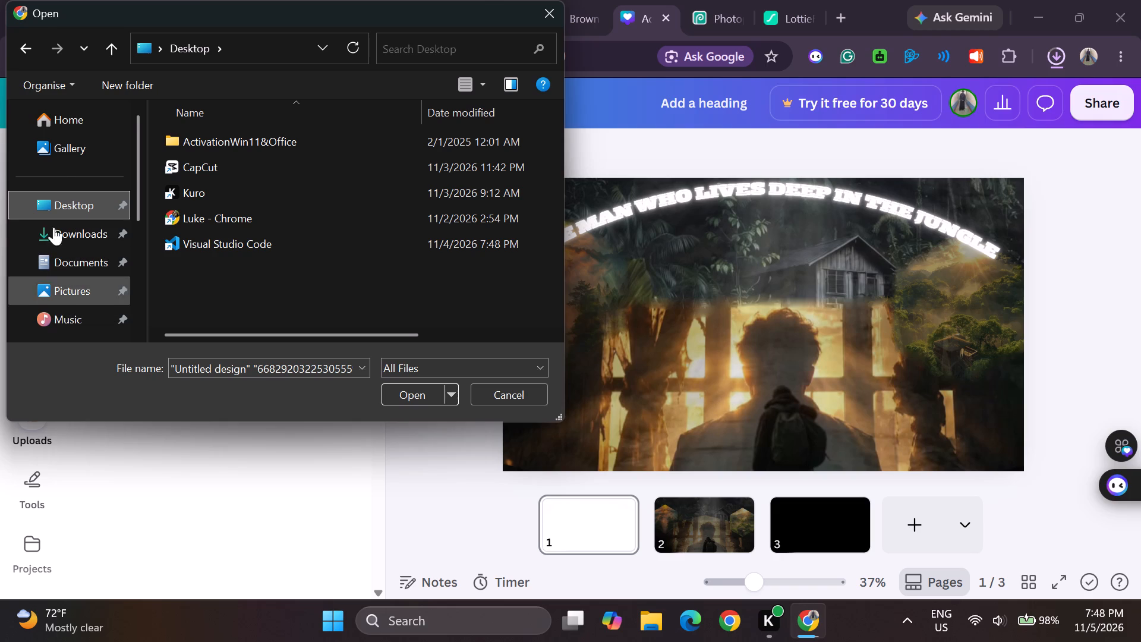
click(70, 122)
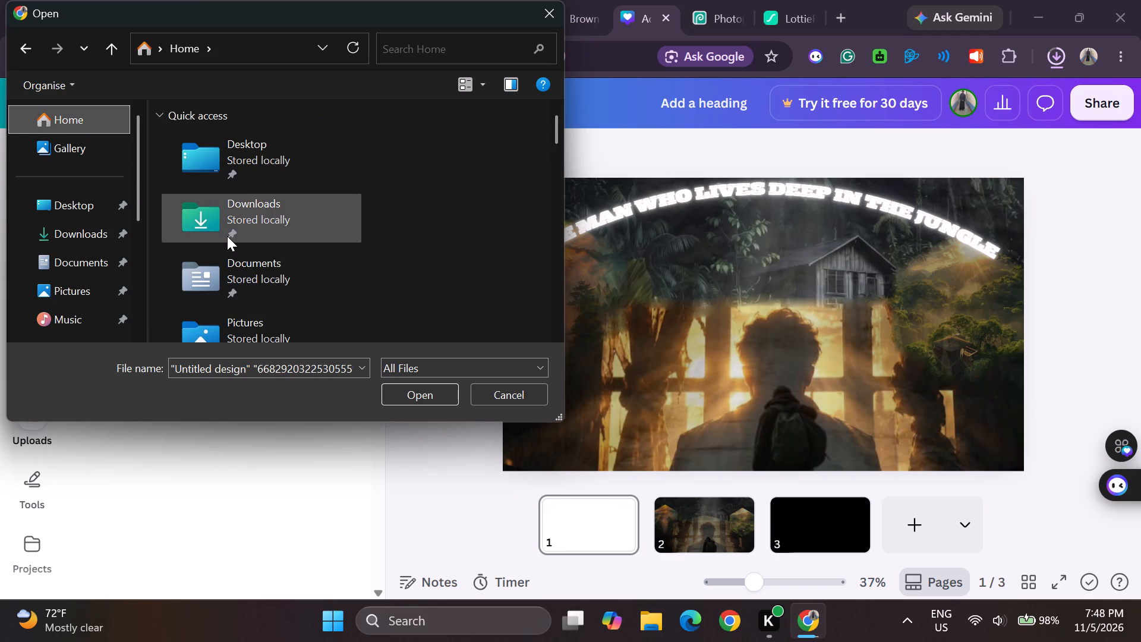
scroll(227, 236, down, 2)
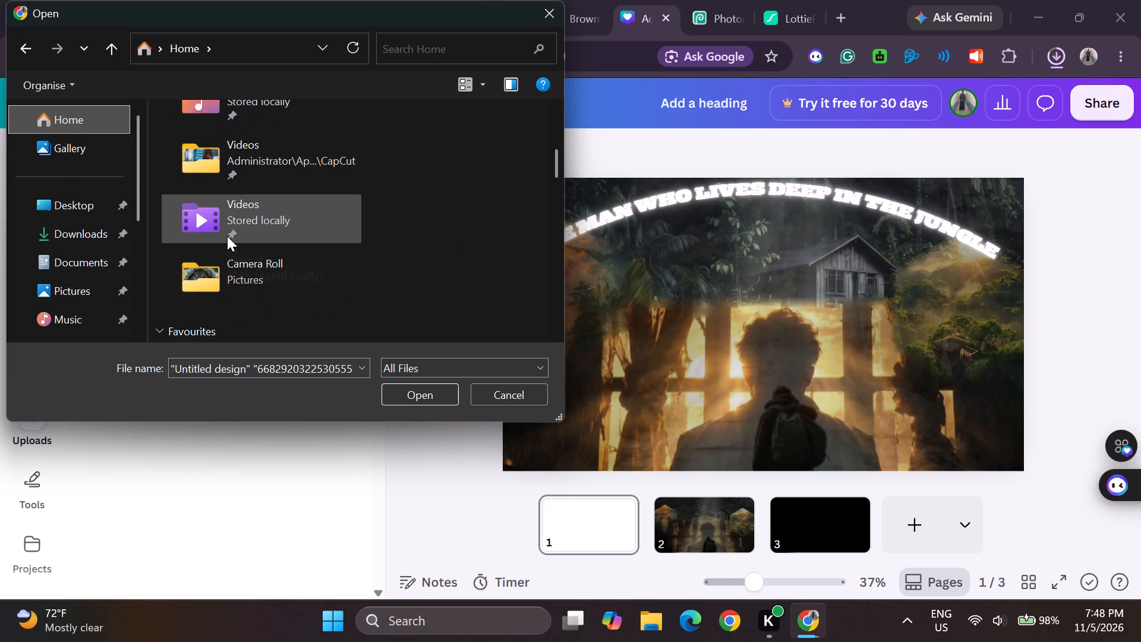
scroll(227, 236, down, 1)
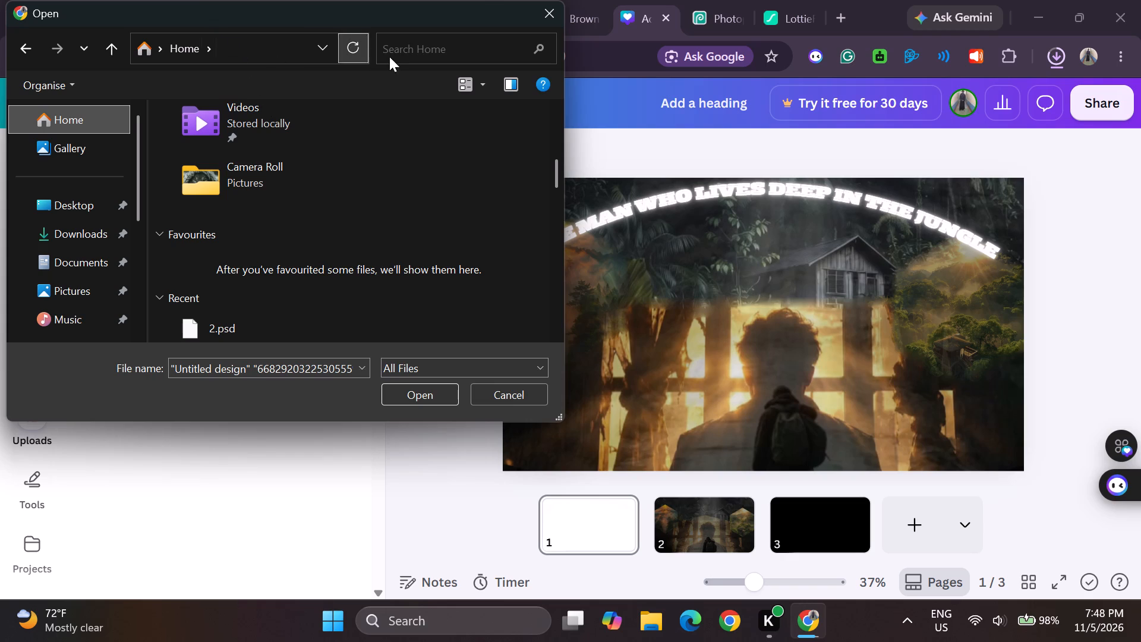
click(1058, 57)
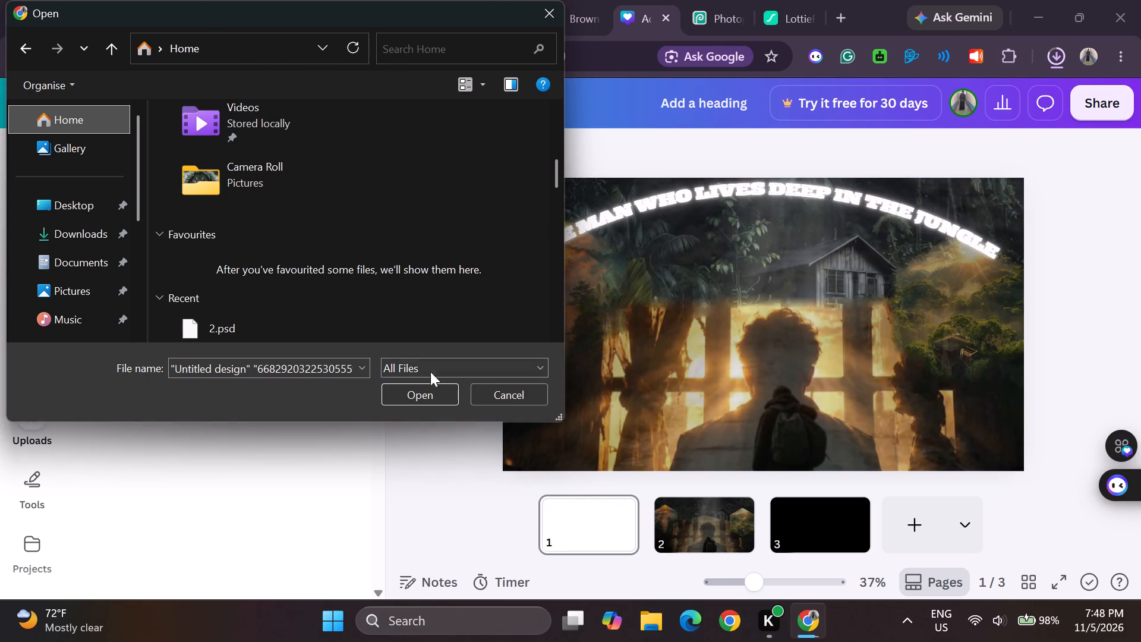
click(471, 386)
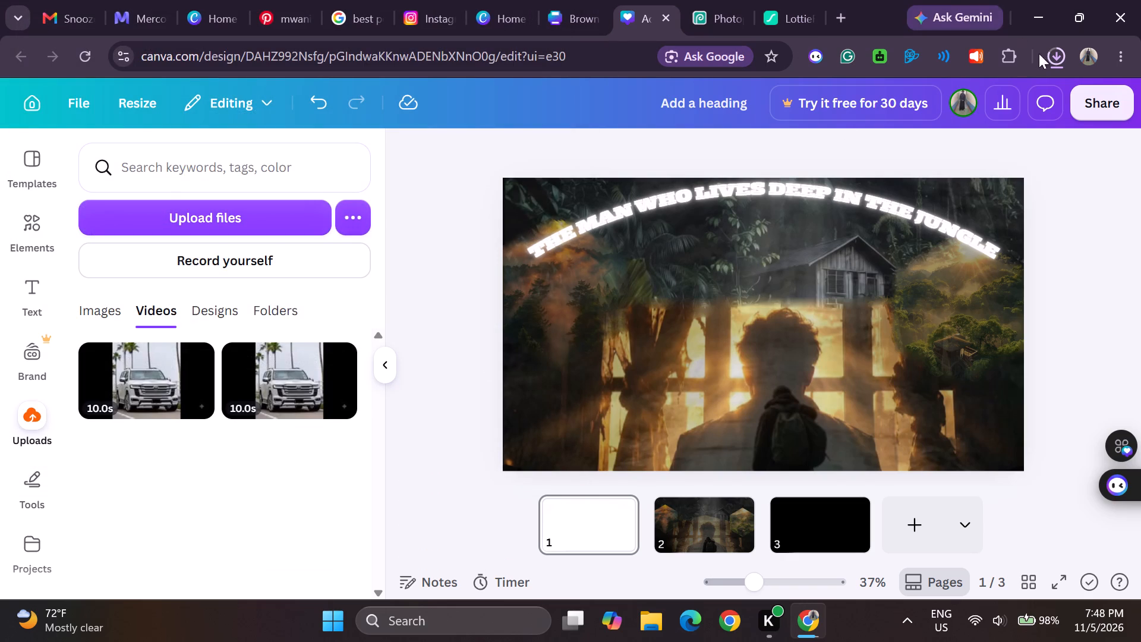
Look through the browser's recent downloads for the needed file and check on the Add a heading.zip export.
click(1046, 52)
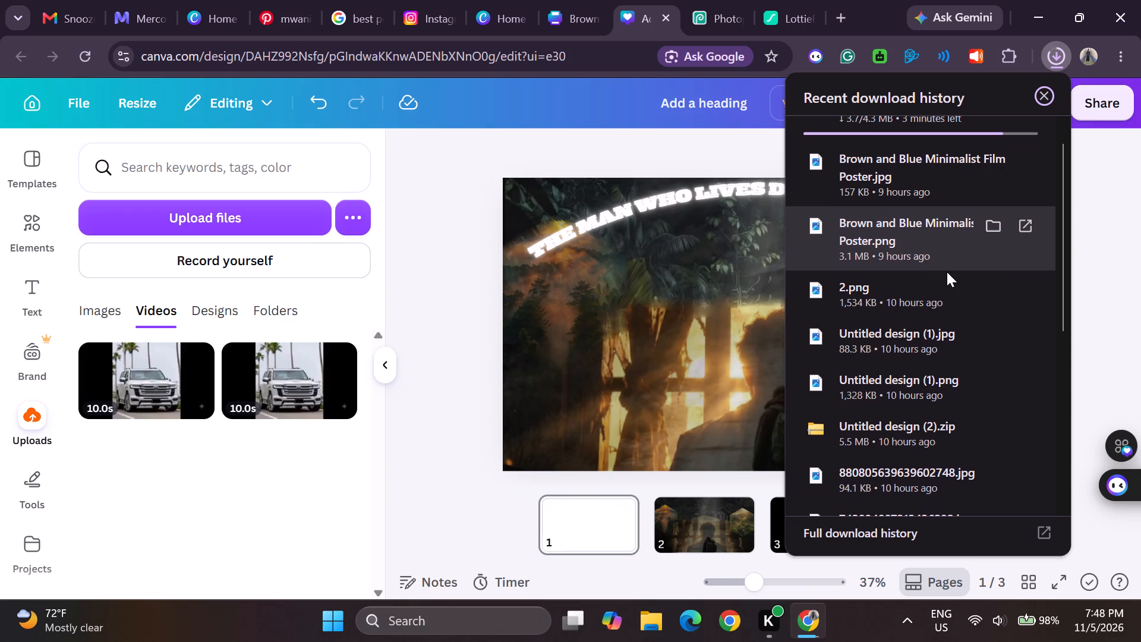
scroll(947, 272, down, 1)
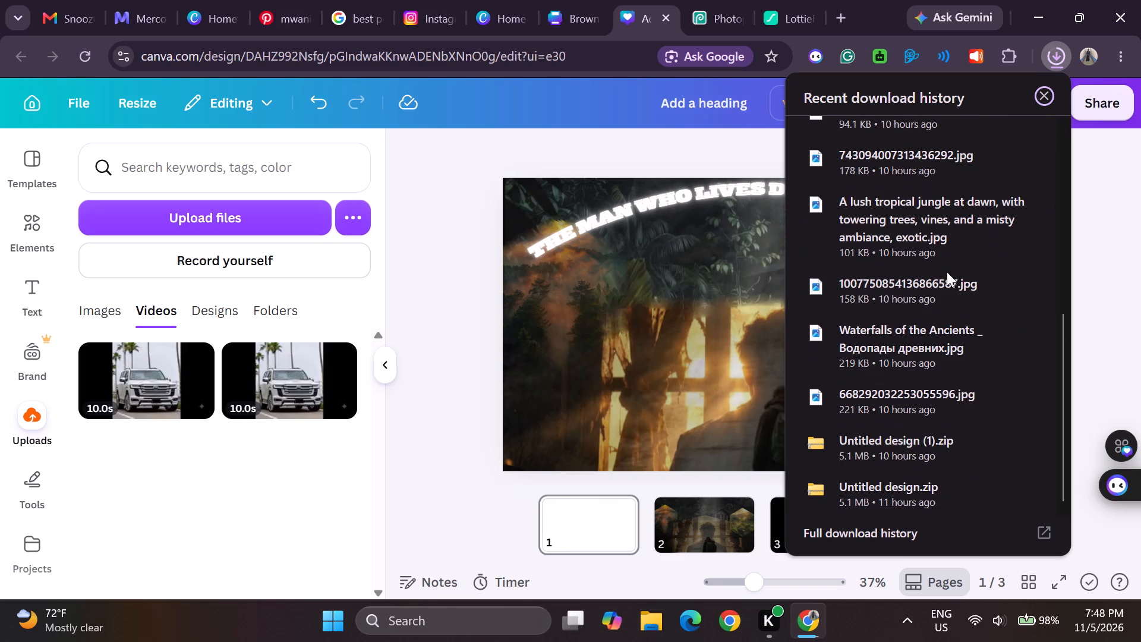
scroll(947, 272, down, 2)
scroll(947, 272, up, 2)
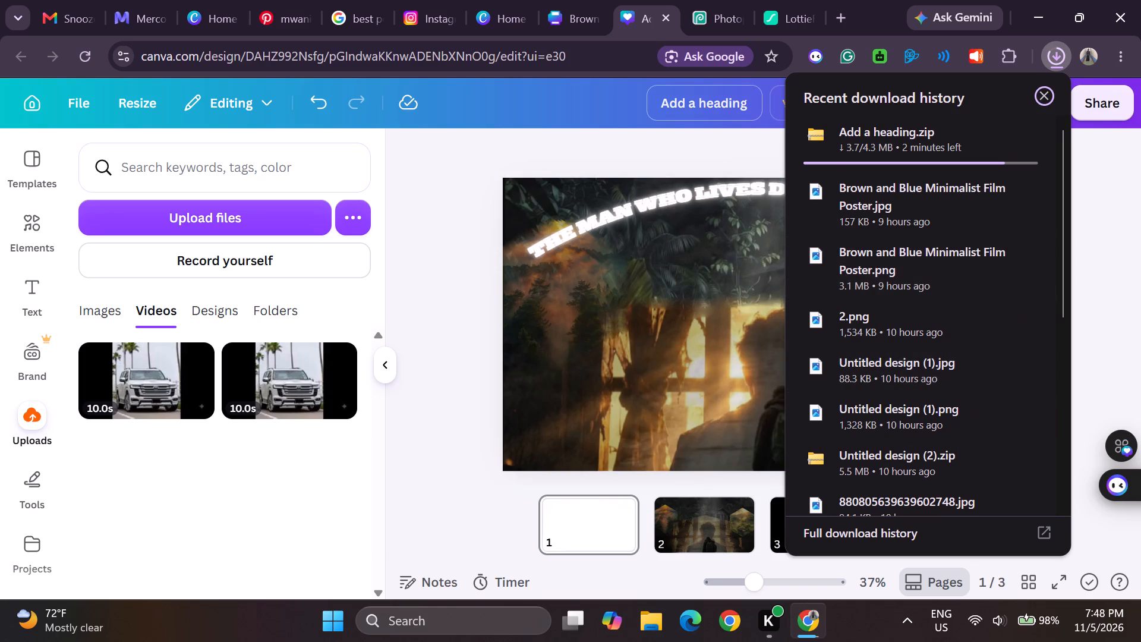
scroll(862, 302, down, 2)
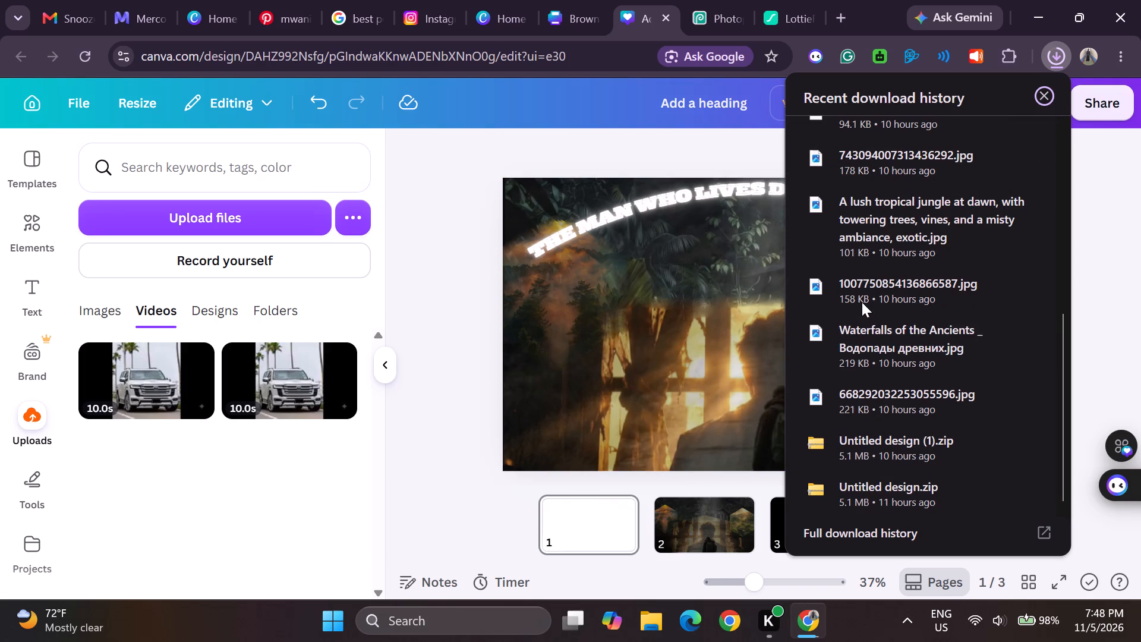
scroll(862, 302, down, 1)
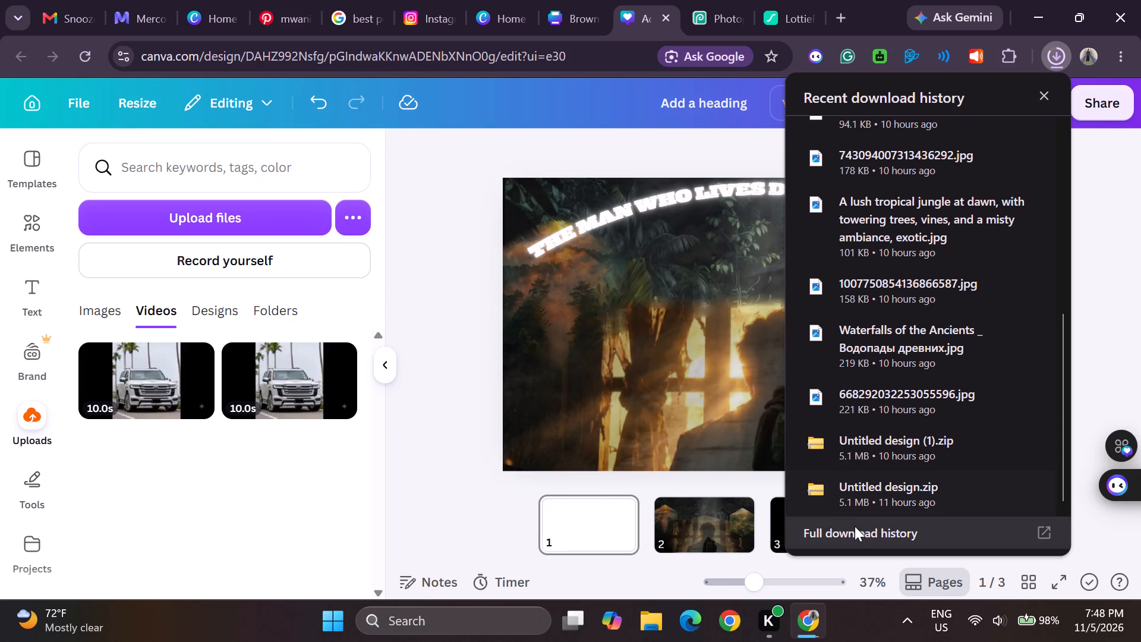
Open the full download history, look through its older files for the needed one, and close the history page.
click(858, 528)
scroll(628, 400, down, 1)
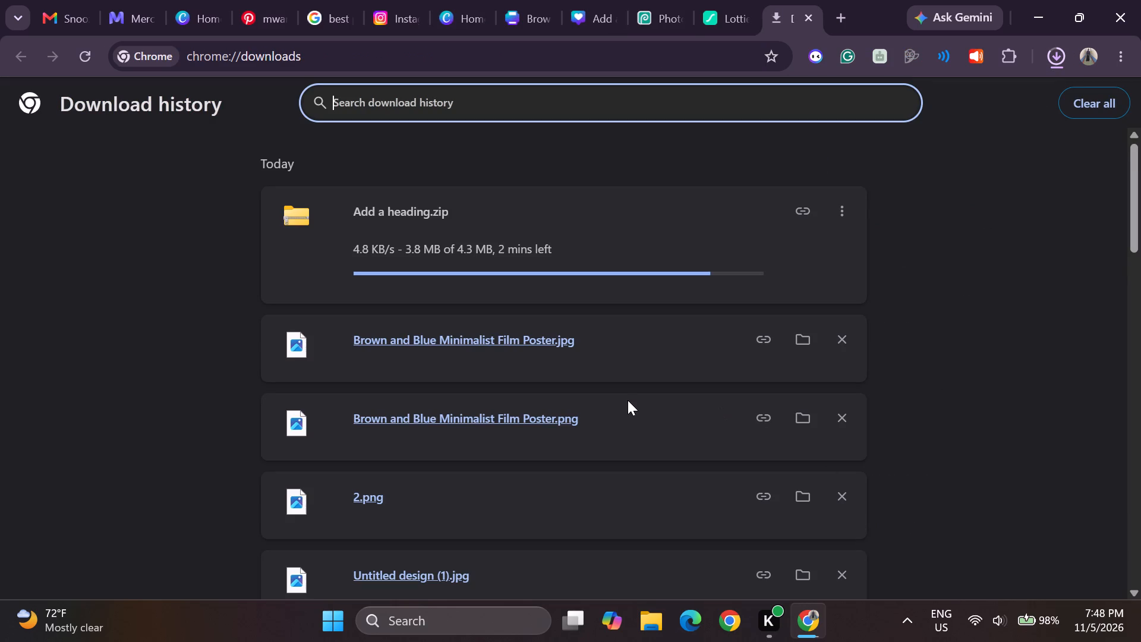
scroll(628, 400, down, 3)
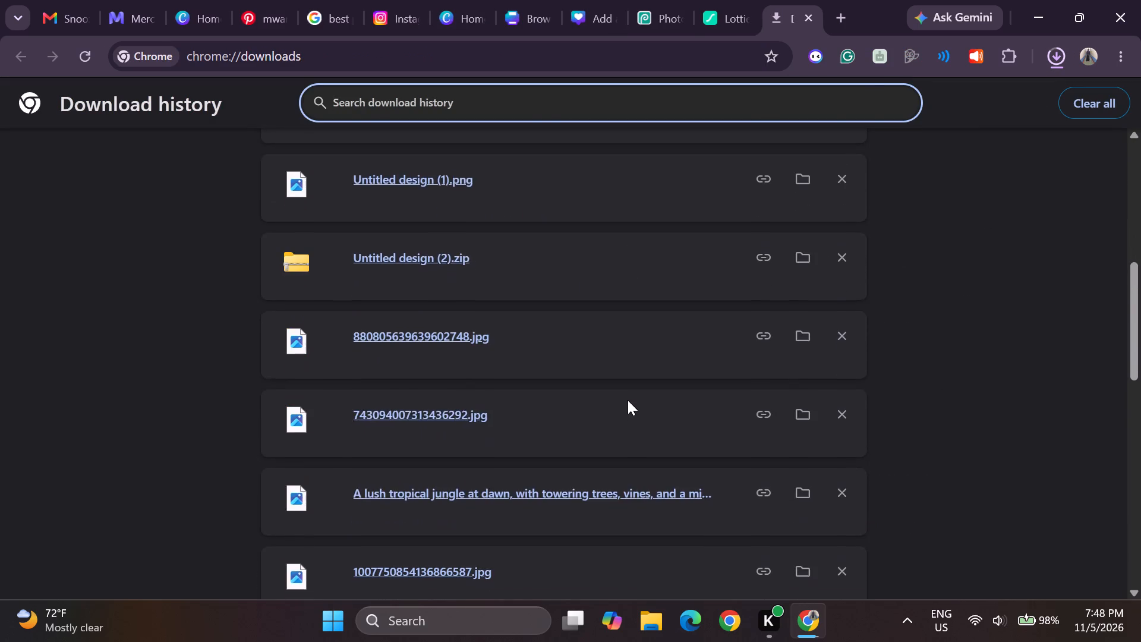
scroll(628, 400, down, 4)
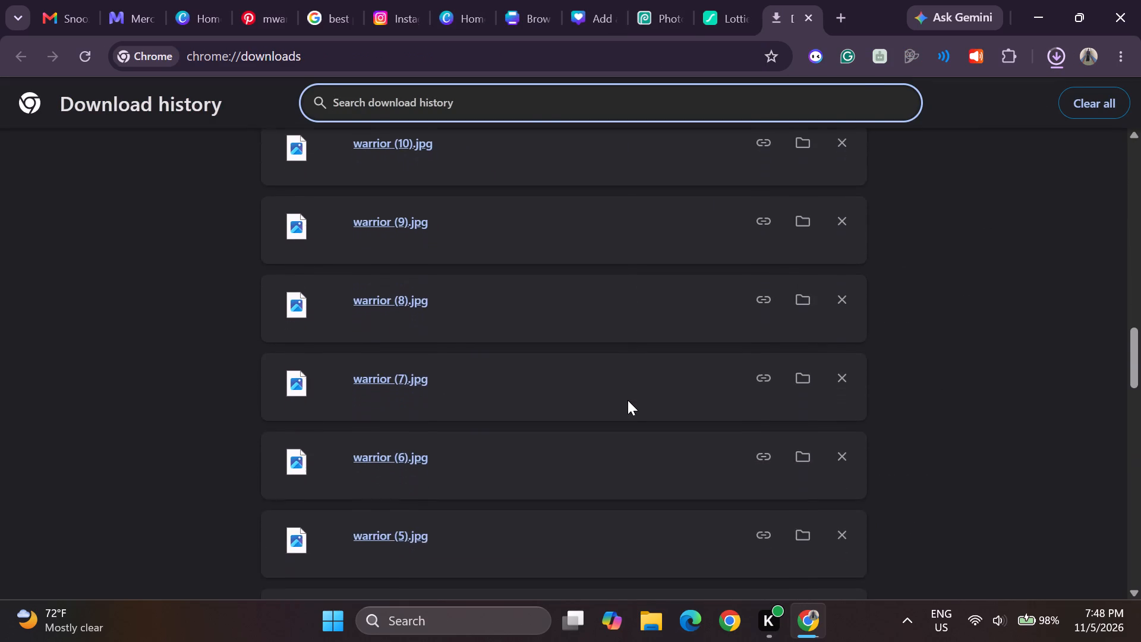
scroll(628, 400, down, 4)
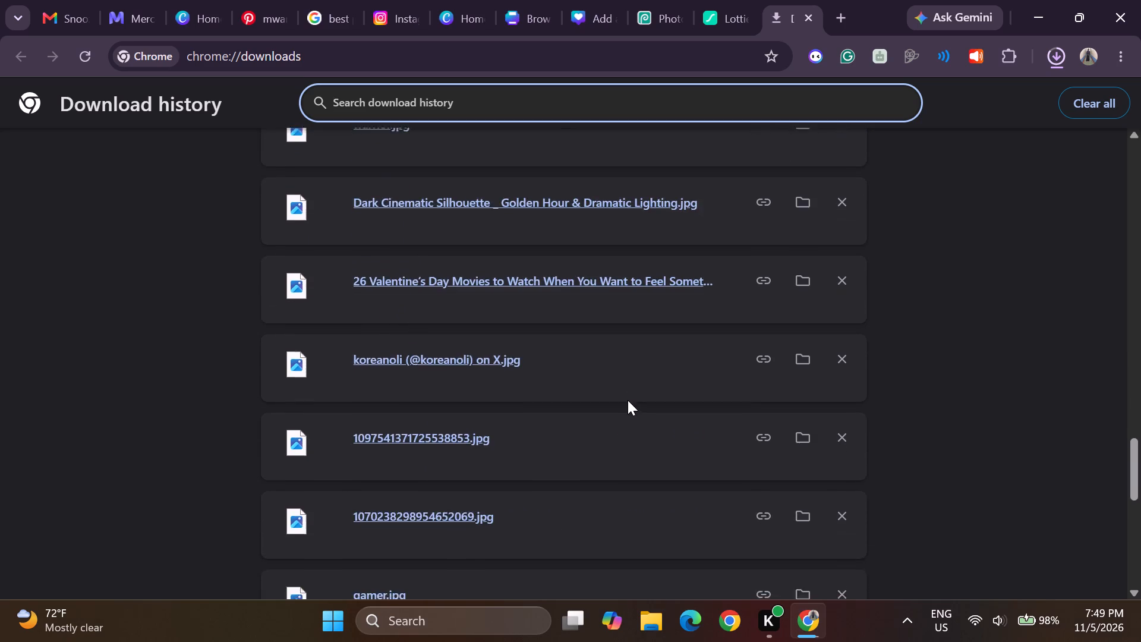
scroll(628, 400, down, 4)
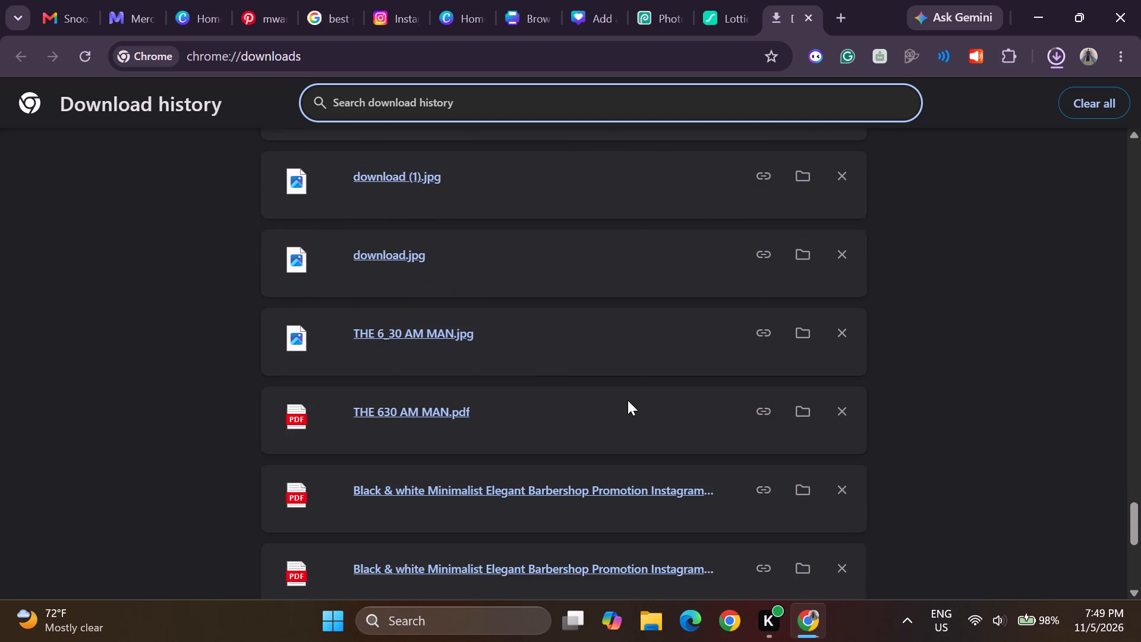
scroll(628, 400, down, 1)
scroll(628, 400, up, 7)
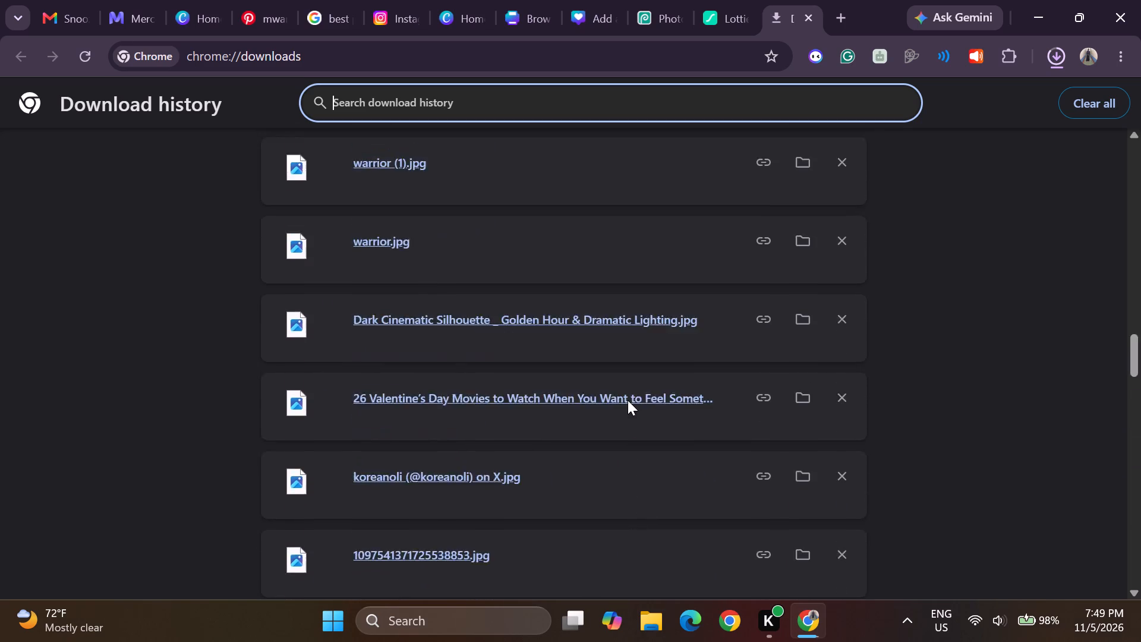
scroll(628, 400, up, 4)
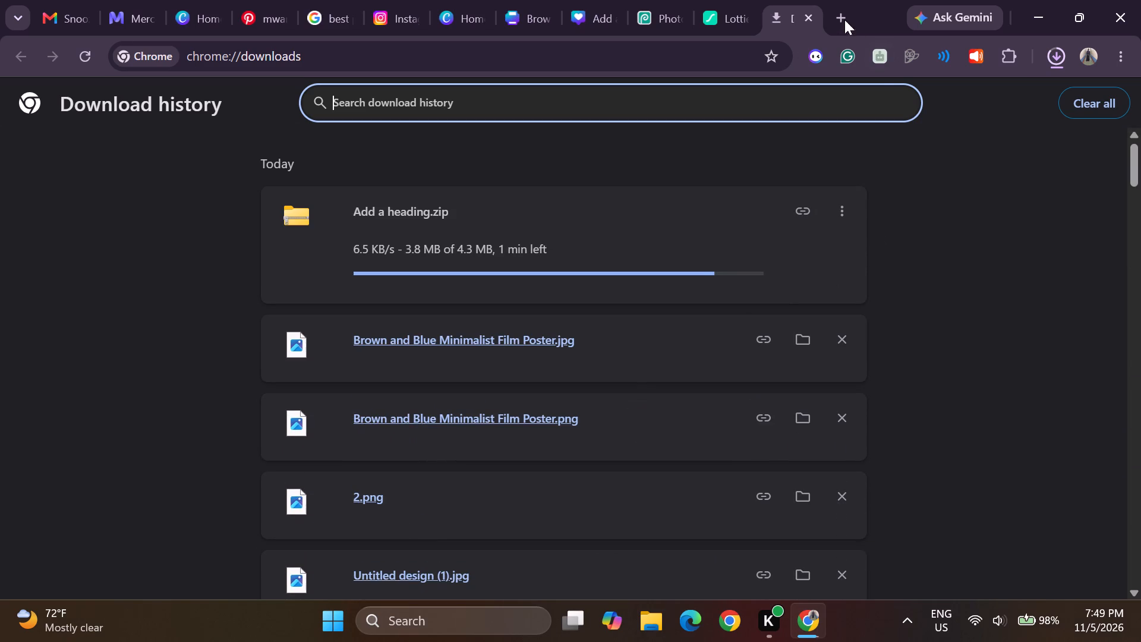
click(810, 14)
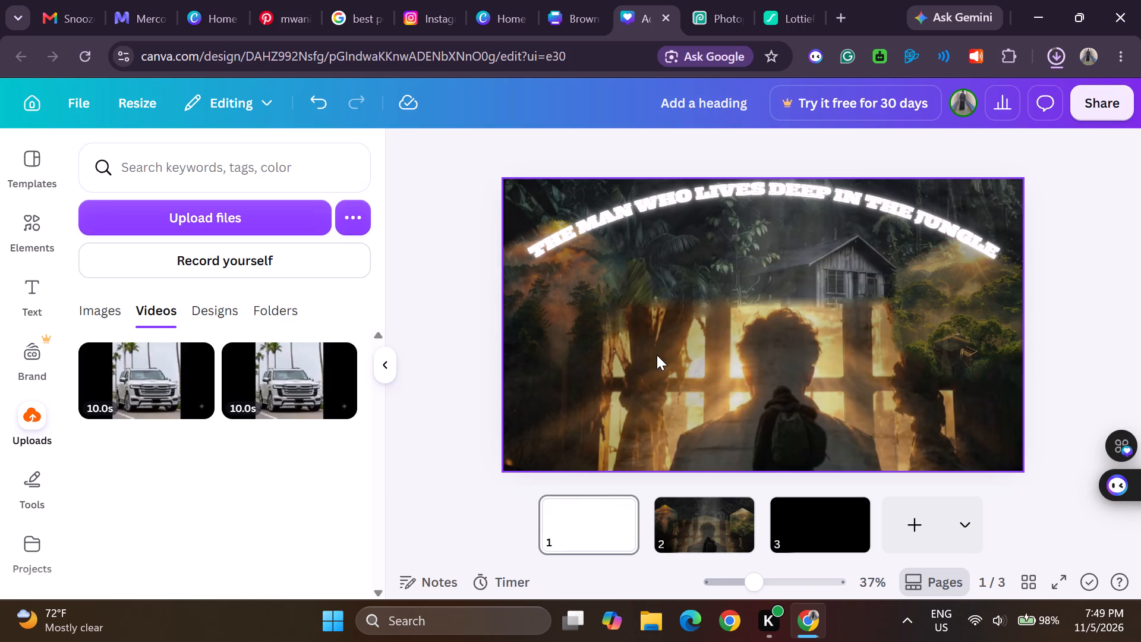
Leave the jungle design and go to the Canva home page.
scroll(657, 355, down, 1)
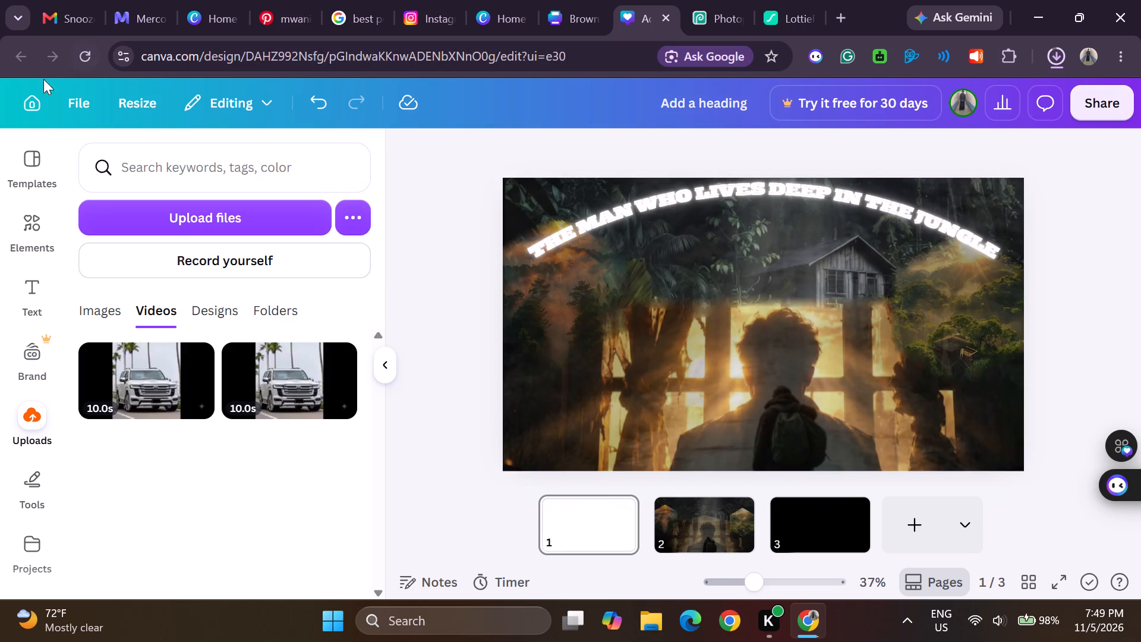
click(16, 109)
click(21, 106)
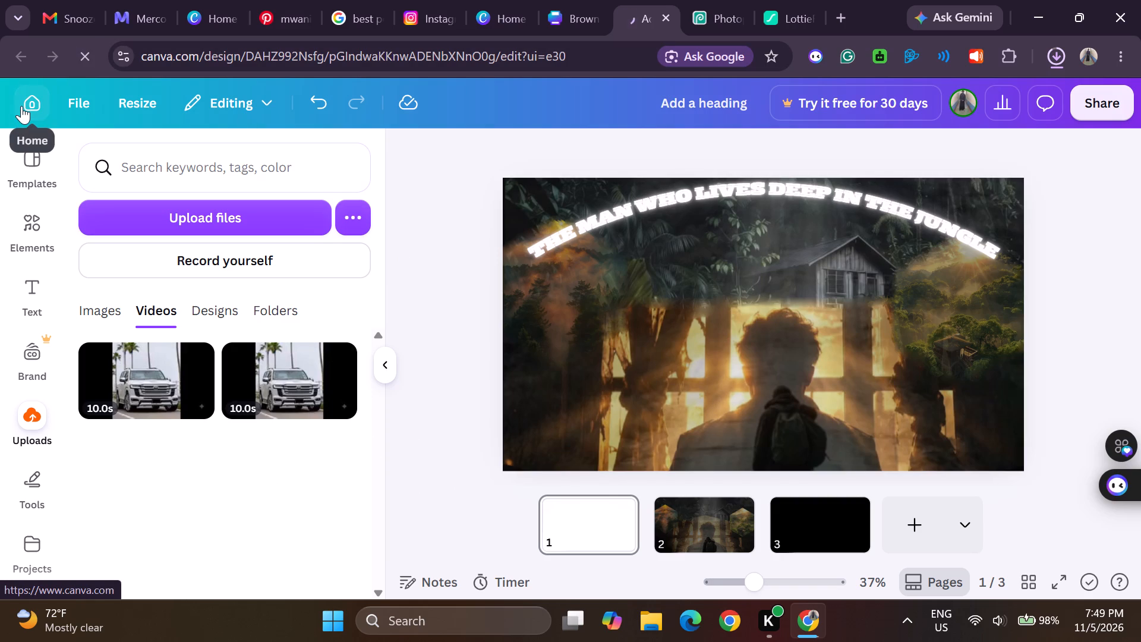